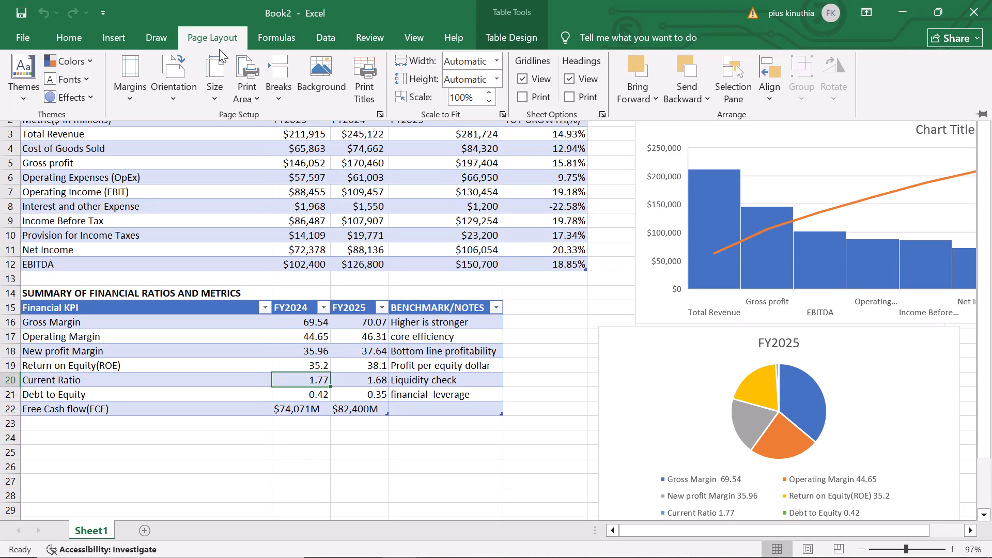
# Enter the heading "XYZ COMPANY FINANCIAL SUMMARY 2026" in cell A33, below the existing tables.
pyautogui.scroll(2, 219, 49)
pyautogui.scroll(-1, 479, 448)
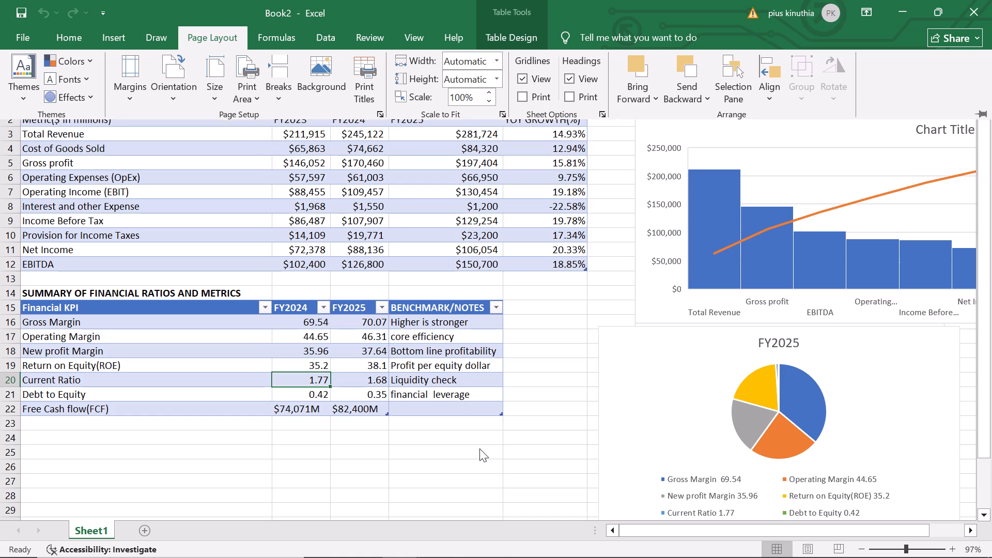
pyautogui.scroll(-6, 479, 448)
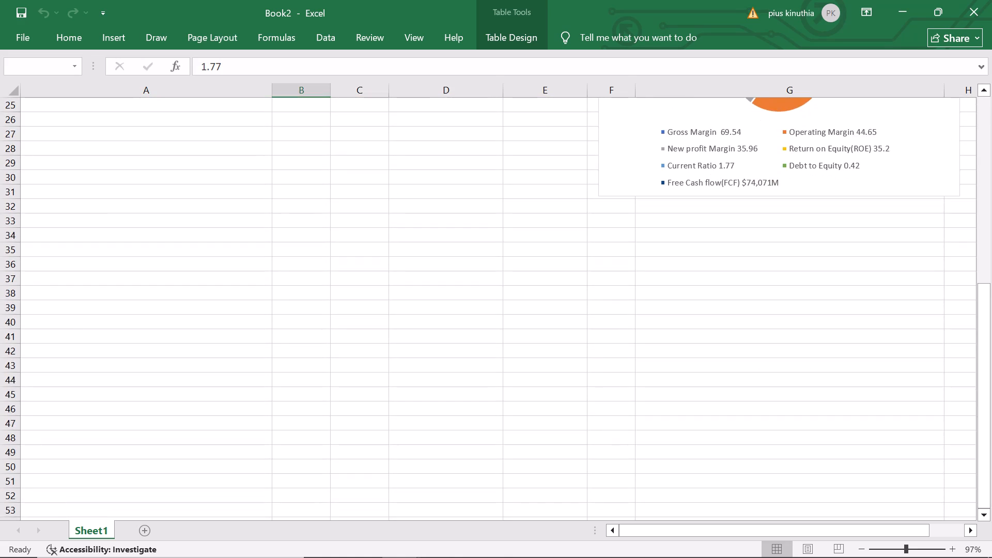
pyautogui.scroll(-2, 479, 448)
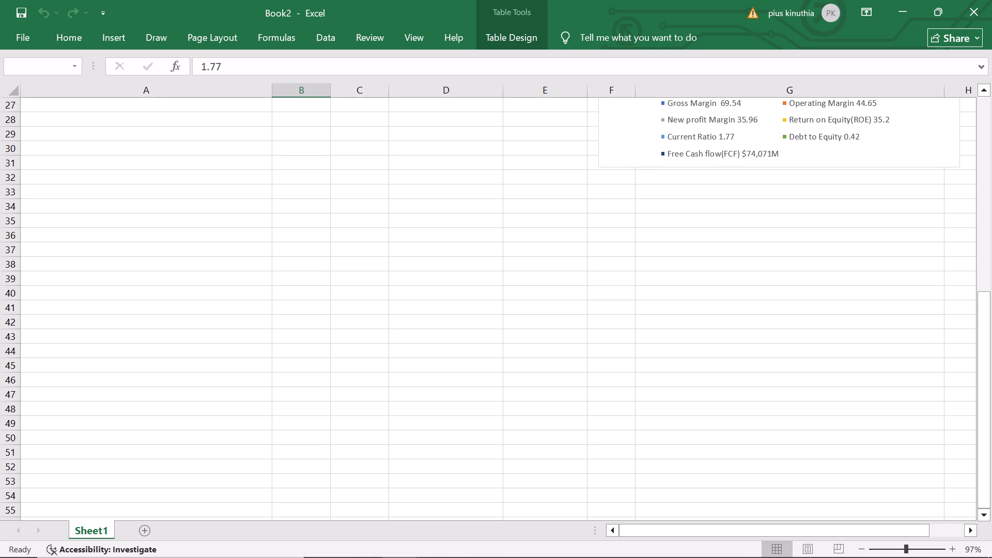
pyautogui.click(200, 192)
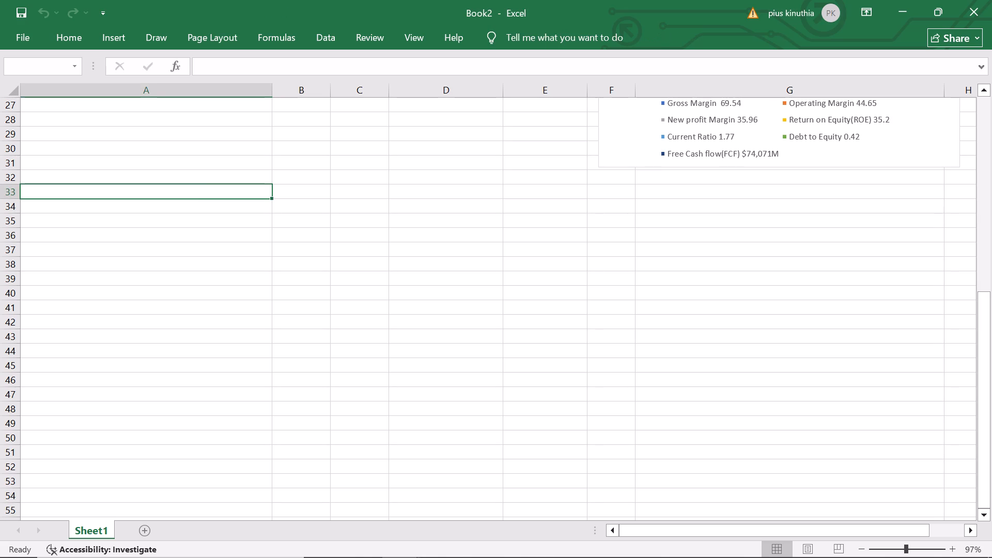
pyautogui.write('XYZ')
pyautogui.press('space')
pyautogui.write('COMPANY')
pyautogui.press('space')
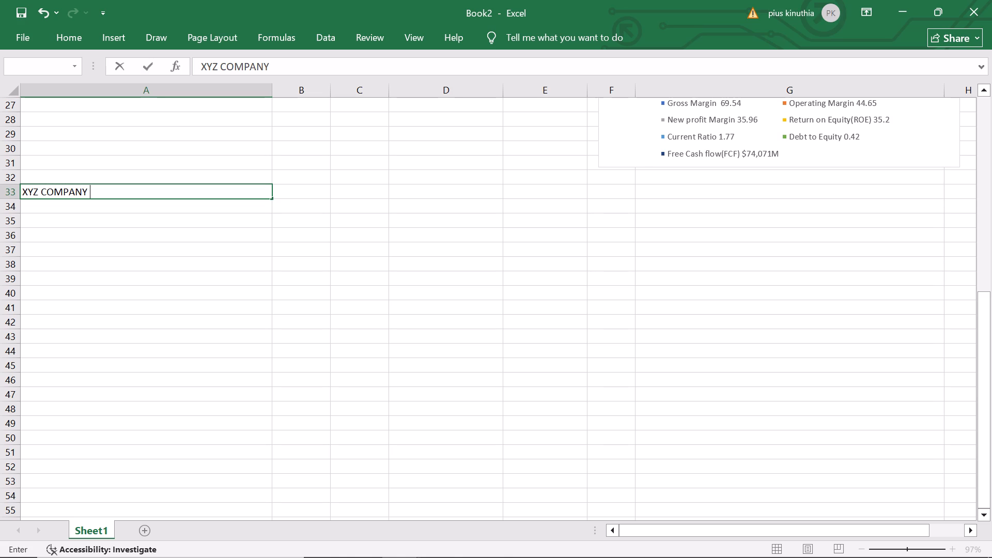
pyautogui.write('FINA')
pyautogui.write('NCIAL')
pyautogui.press('space')
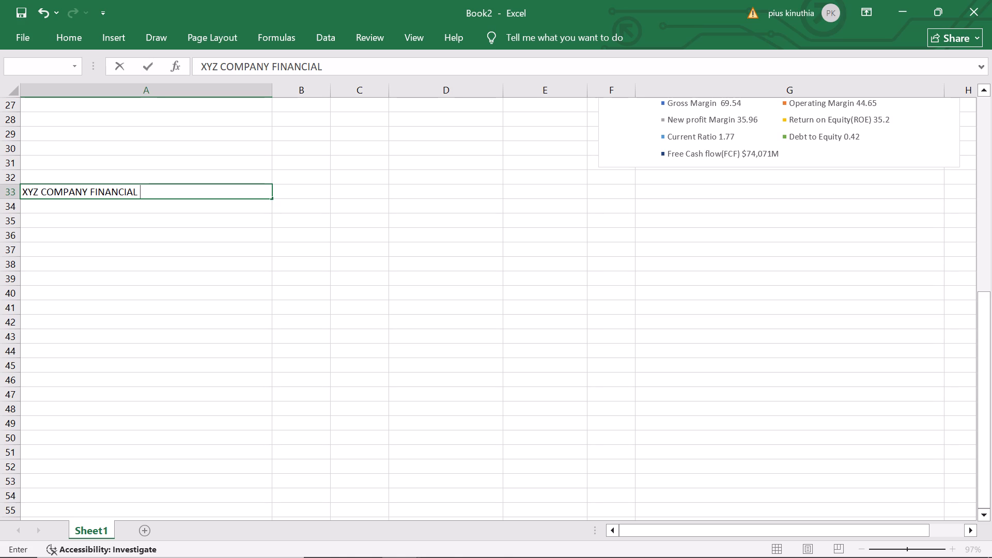
pyautogui.write('SU')
pyautogui.write('MMARY')
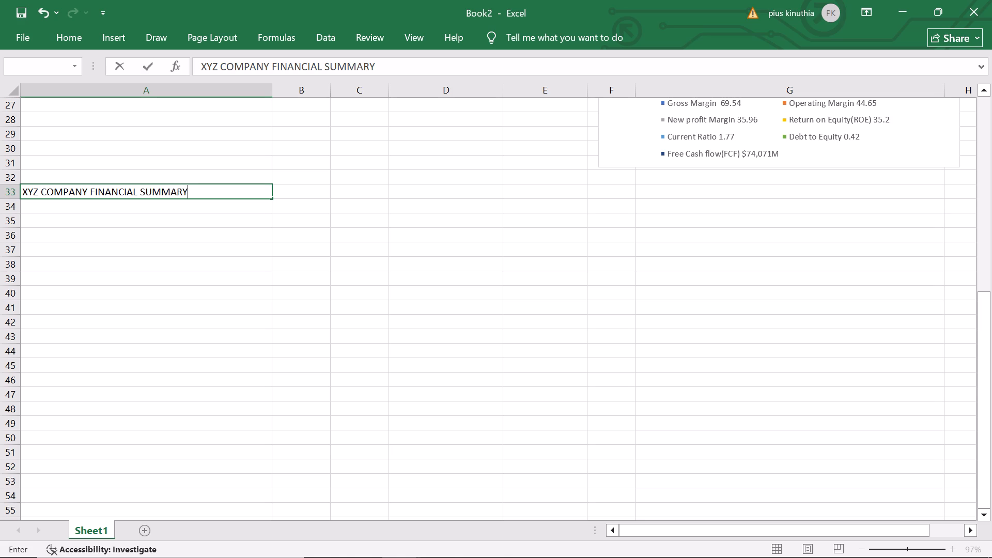
pyautogui.press('space')
pyautogui.write('2026')
# Make the whole "XYZ COMPANY FINANCIAL SUMMARY 2026" heading text in A33 bold.
pyautogui.scroll(1, 200, 192)
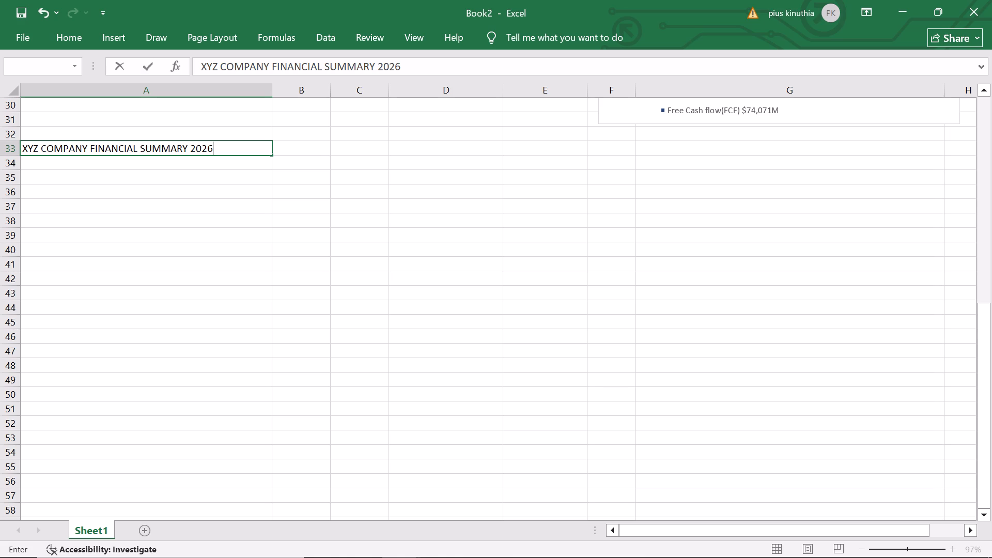
pyautogui.moveTo(22, 148); pyautogui.dragTo(197, 157)
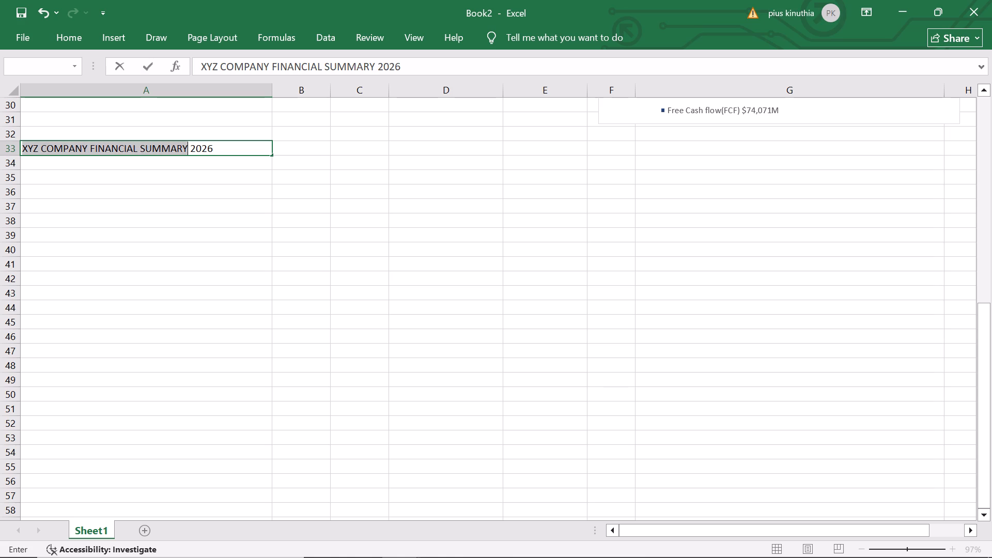
pyautogui.moveTo(197, 157); pyautogui.dragTo(226, 158)
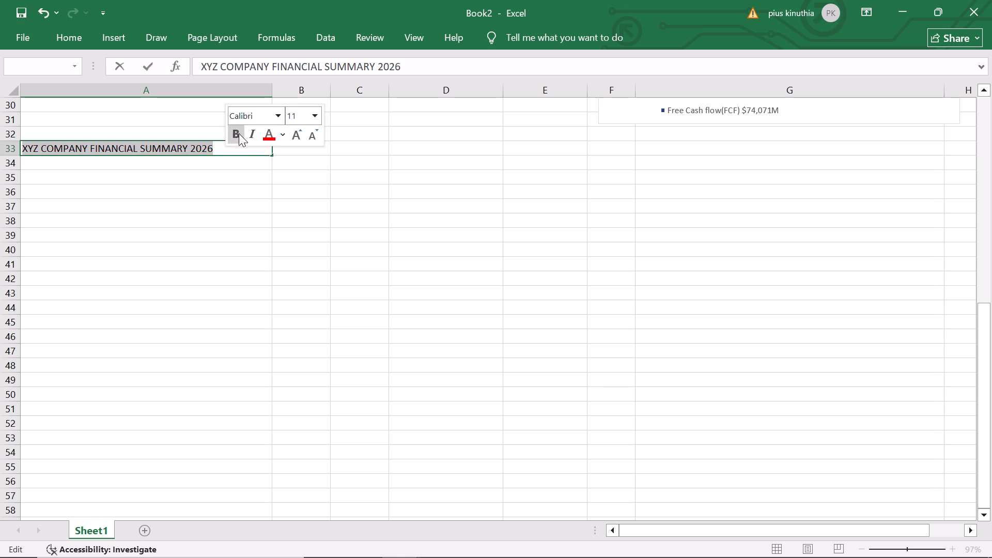
pyautogui.click(234, 128)
pyautogui.click(240, 167)
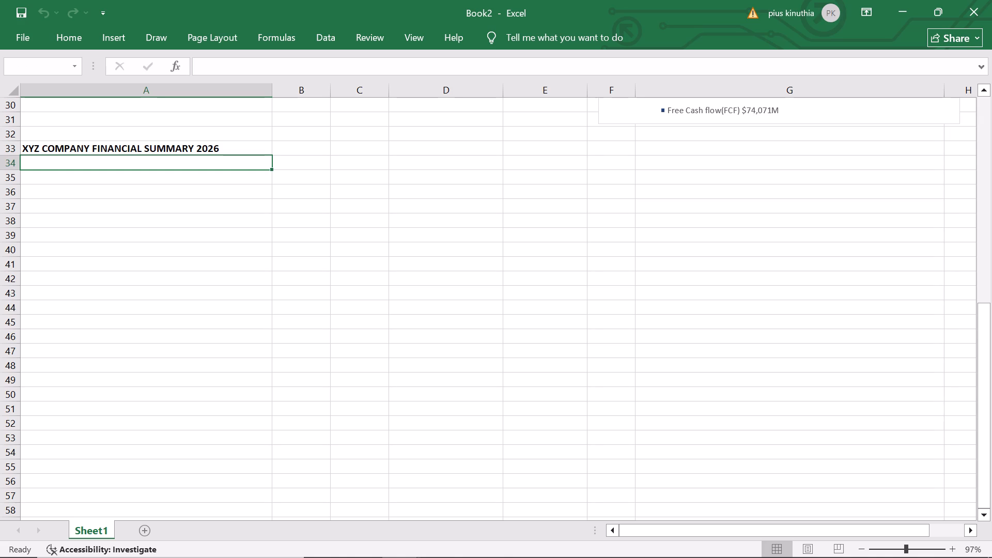
# Enter the column header "Financial Metric" in cell A34 and move on to cell B34.
pyautogui.click(74, 163)
pyautogui.press('f')
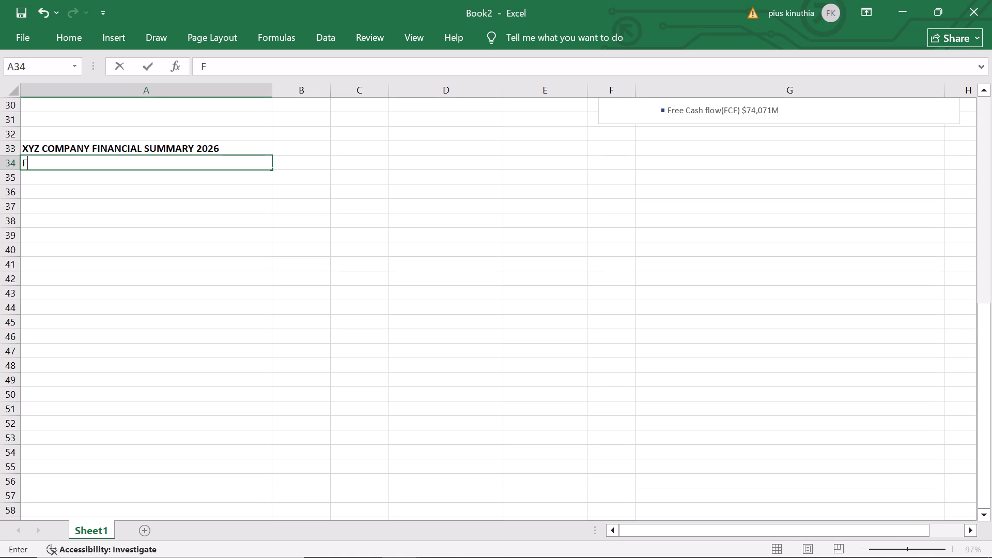
pyautogui.write('inanci')
pyautogui.write('al')
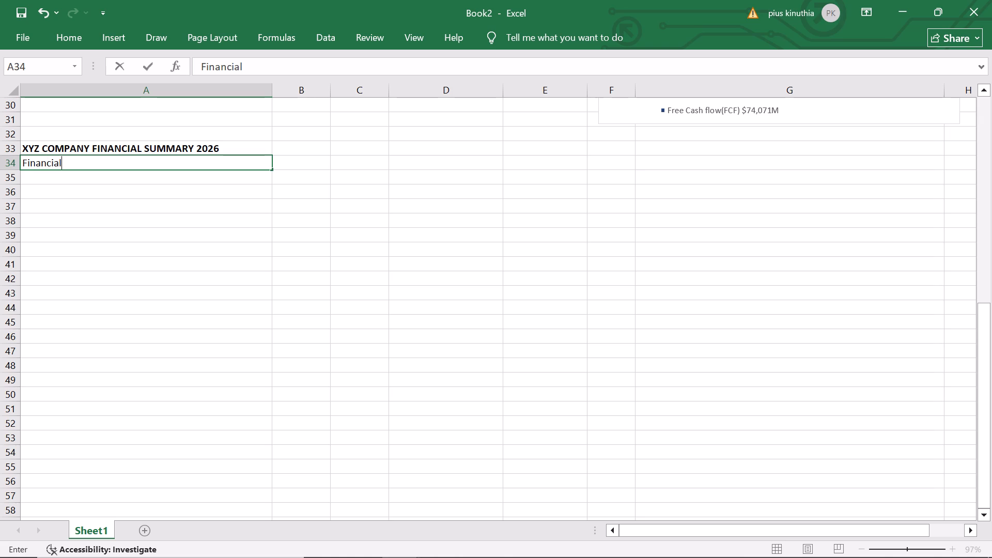
pyautogui.press('space')
pyautogui.press('m')
pyautogui.write('etric')
pyautogui.press('space')
pyautogui.click(295, 164)
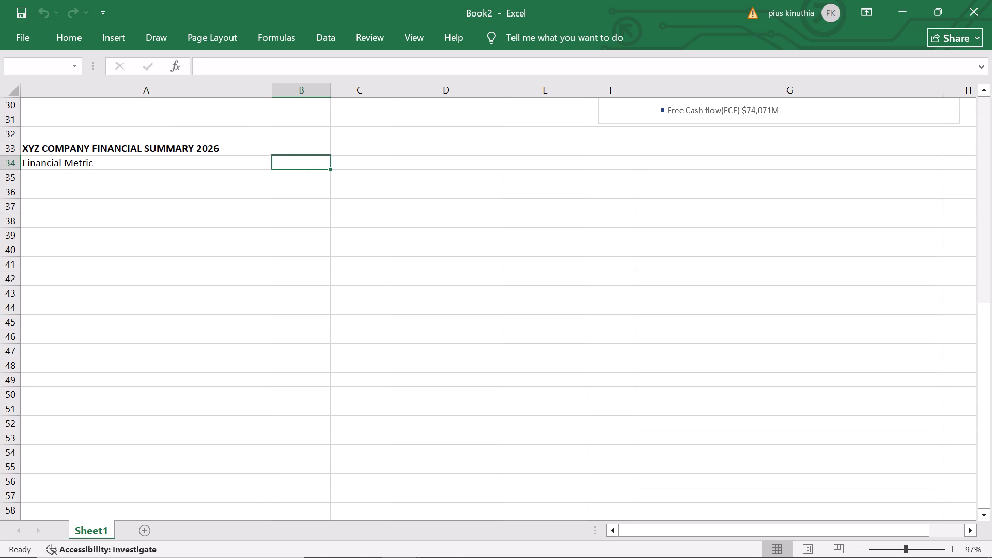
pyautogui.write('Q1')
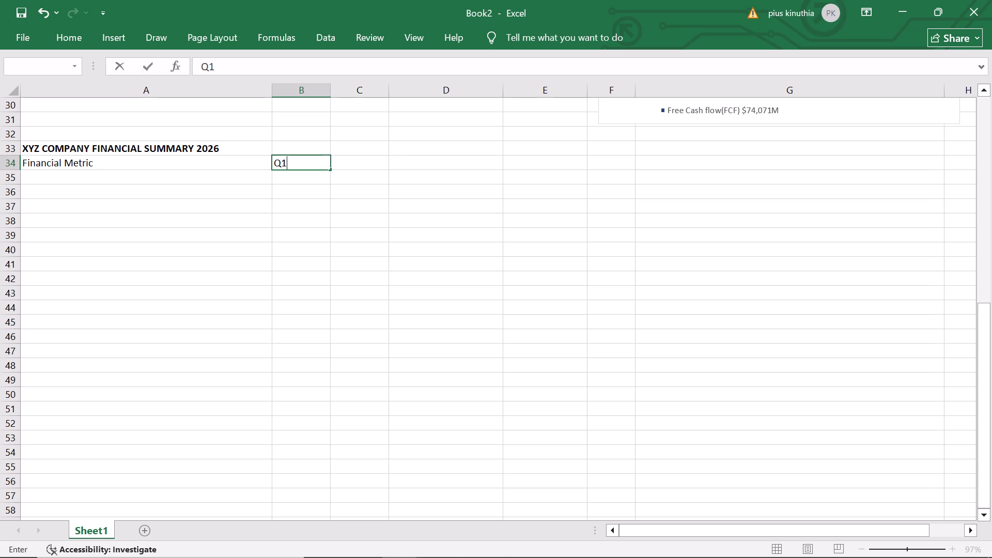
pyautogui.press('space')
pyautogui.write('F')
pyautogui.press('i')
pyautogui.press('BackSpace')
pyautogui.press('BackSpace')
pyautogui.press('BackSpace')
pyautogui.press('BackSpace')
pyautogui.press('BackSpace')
# Enter the month headers JANUARY, FEBRUARY, MARCH and APRIL across cells B34 to E34.
pyautogui.write('JA')
pyautogui.write('NUARY')
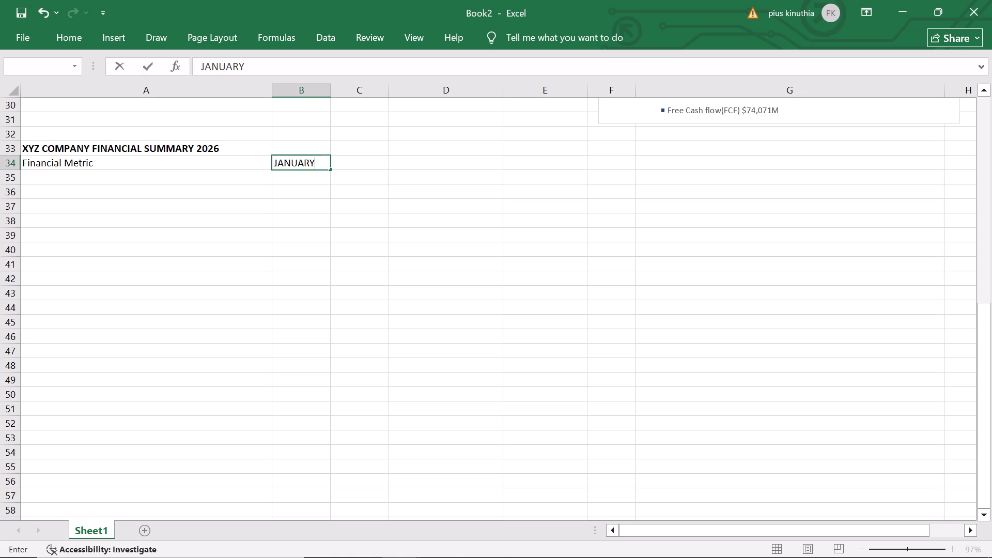
pyautogui.click(350, 165)
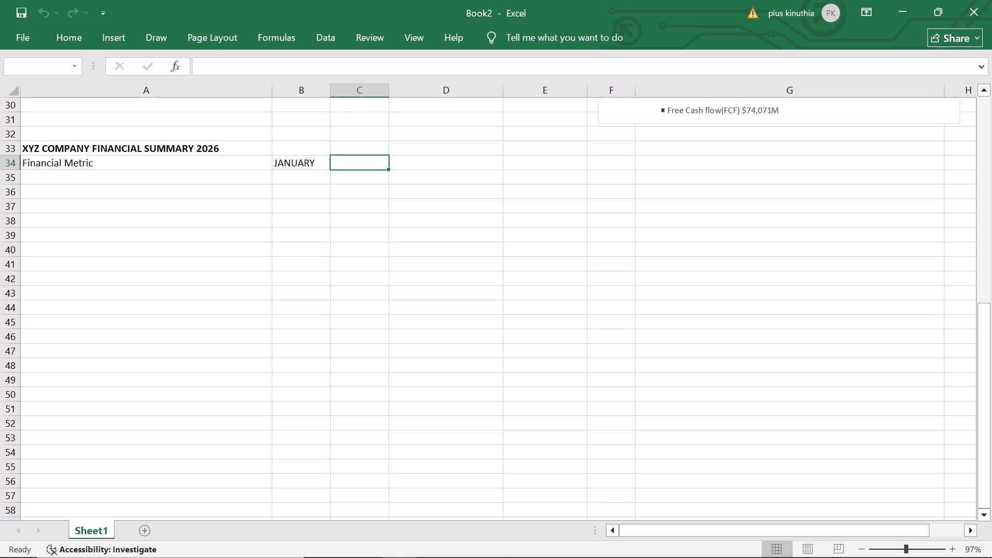
pyautogui.write('FEBRUARY')
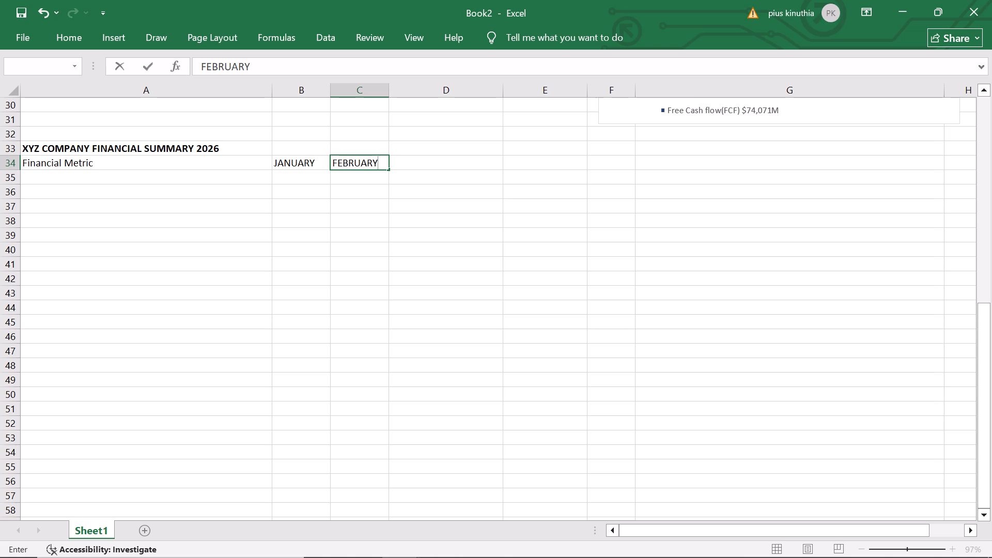
pyautogui.click(412, 161)
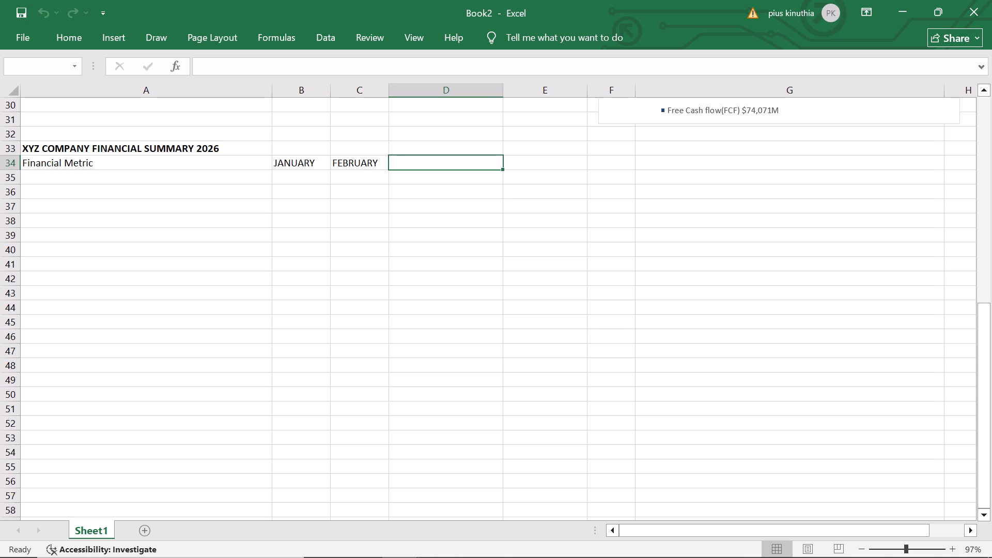
pyautogui.write('MARCH')
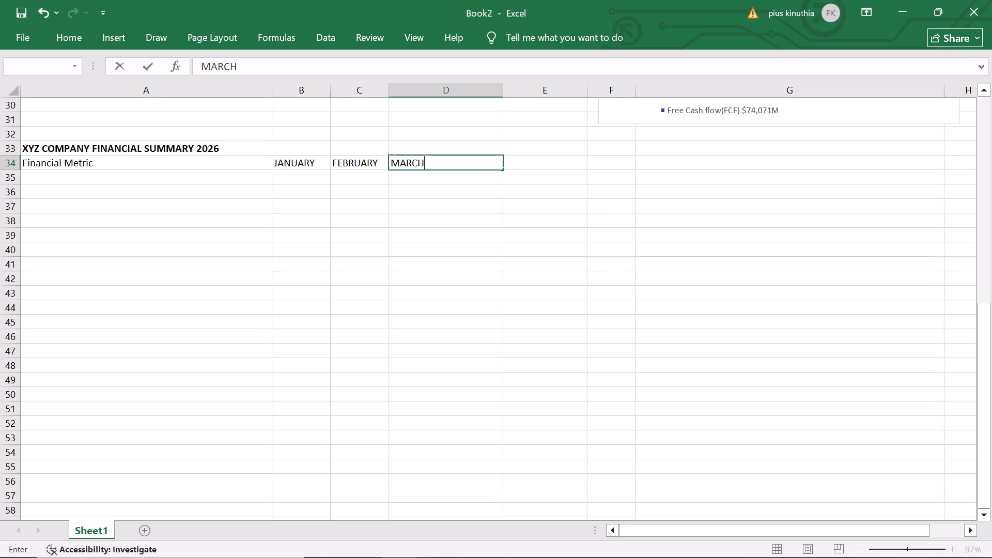
pyautogui.click(530, 160)
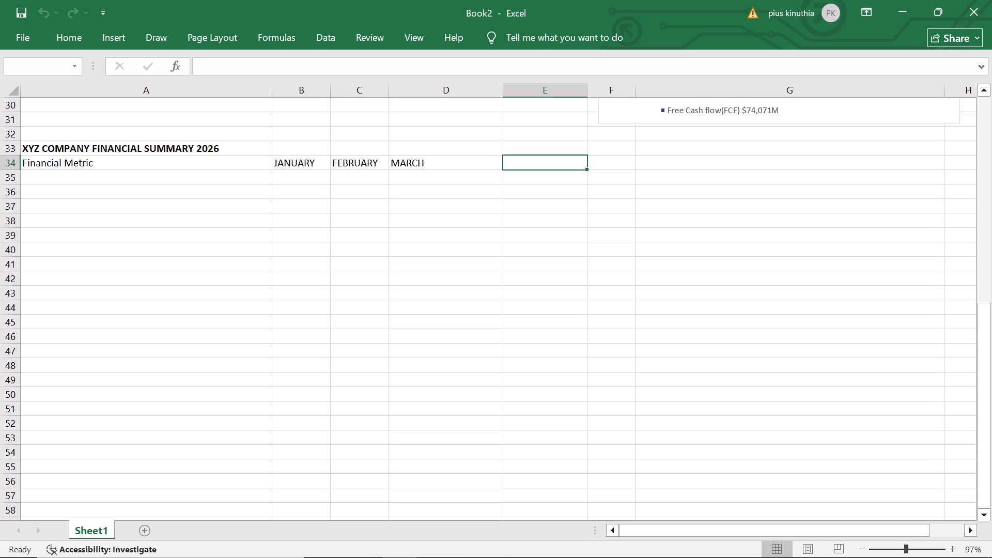
pyautogui.press('a')
pyautogui.write('PRIL')
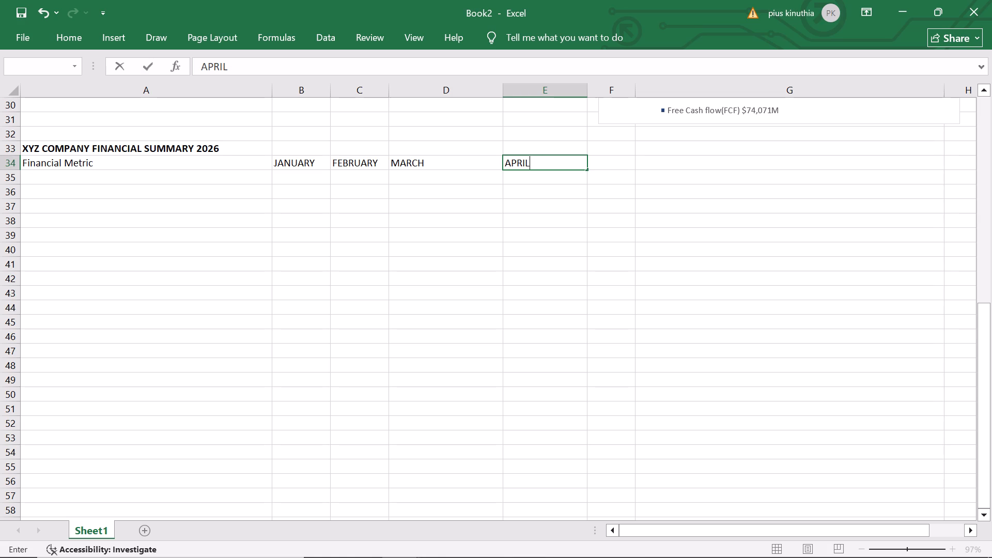
# Enter the metric label "Enterprise Software Subscriptions" in cell A35, below the Financial Metric header.
pyautogui.click(175, 176)
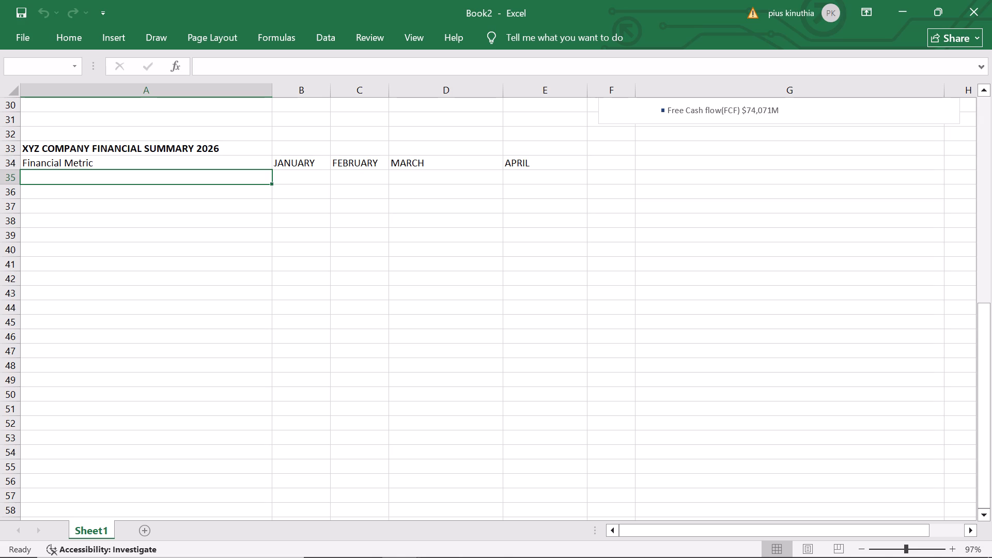
pyautogui.press('e')
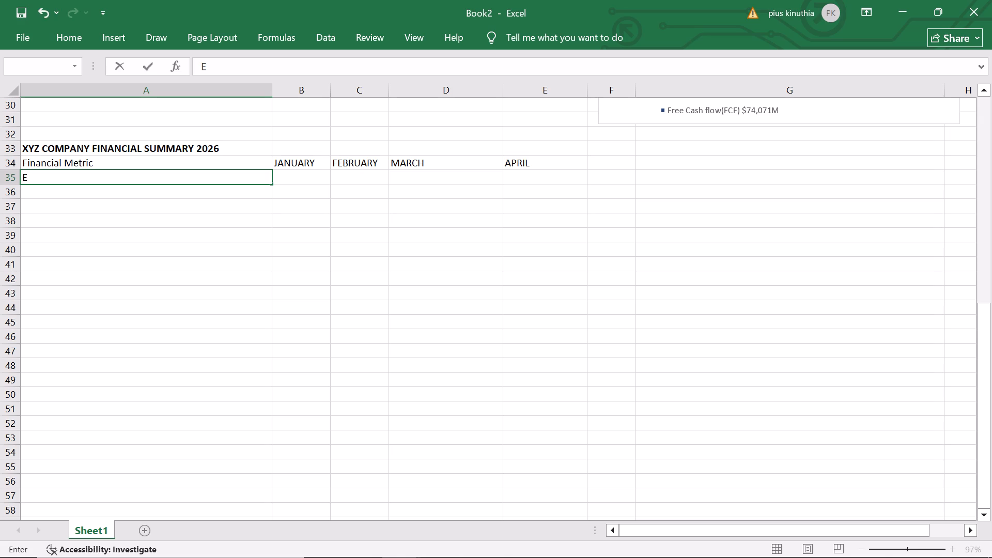
pyautogui.write('ter')
pyautogui.write('prise')
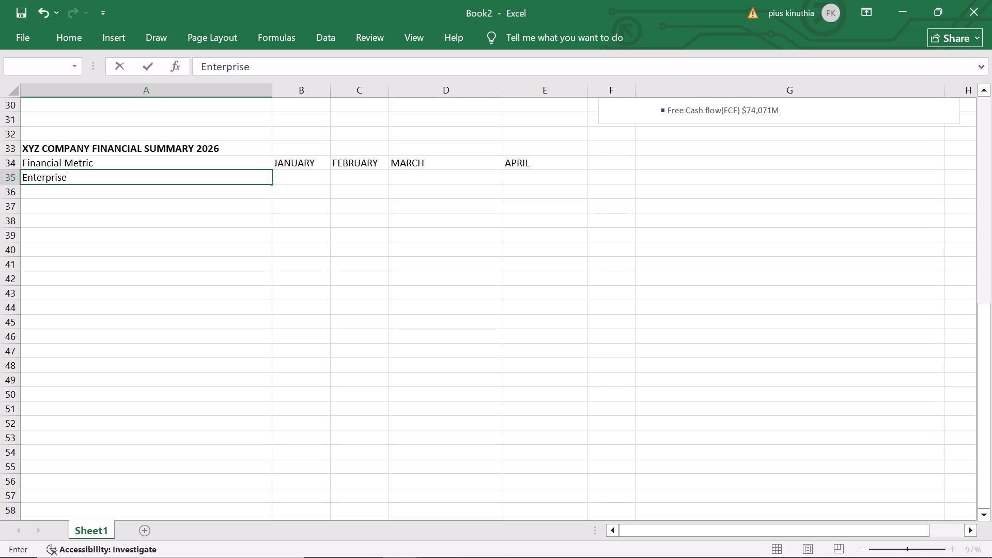
pyautogui.press('space')
pyautogui.press('s')
pyautogui.write('oft')
pyautogui.write('ware')
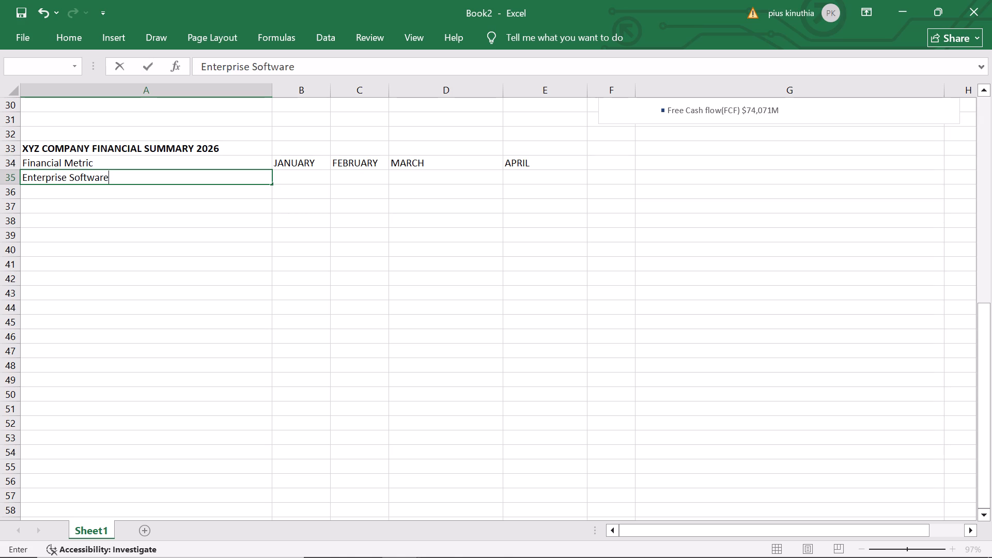
pyautogui.press('space')
pyautogui.press('s')
pyautogui.write('ub')
pyautogui.write('scr')
pyautogui.write('iptions')
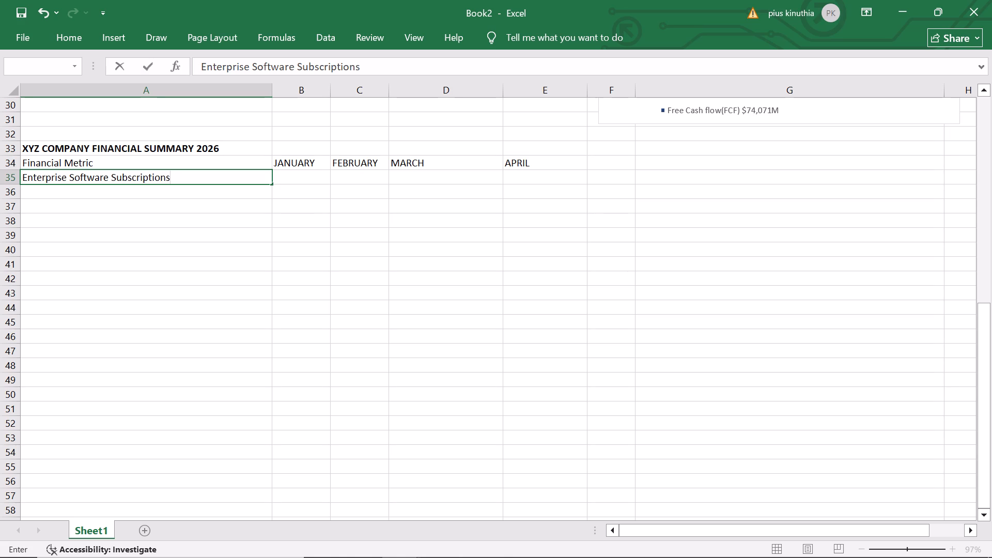
# Enter the metric label "Cloud Infrastructure services" in cell A36.
pyautogui.click(111, 193)
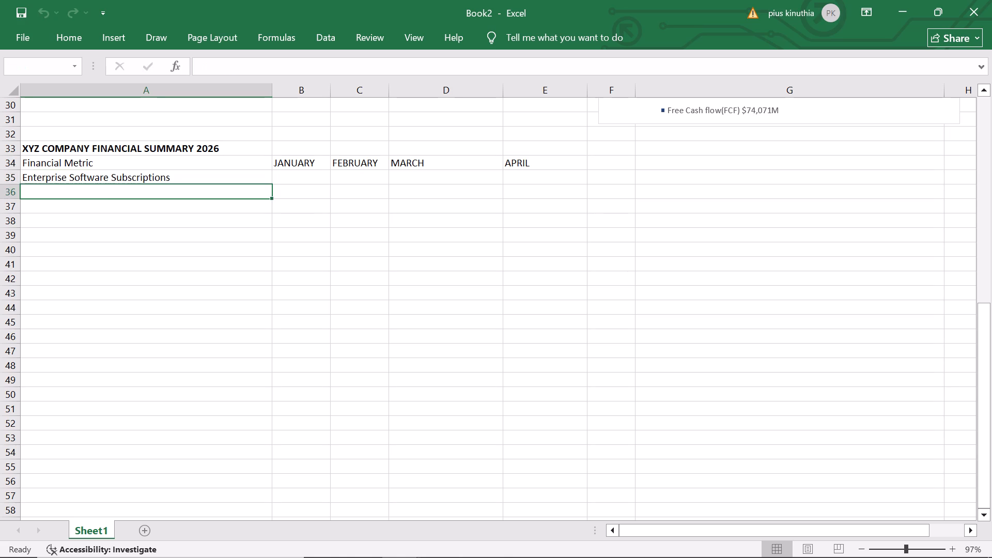
pyautogui.press('c')
pyautogui.write('loud')
pyautogui.press('space')
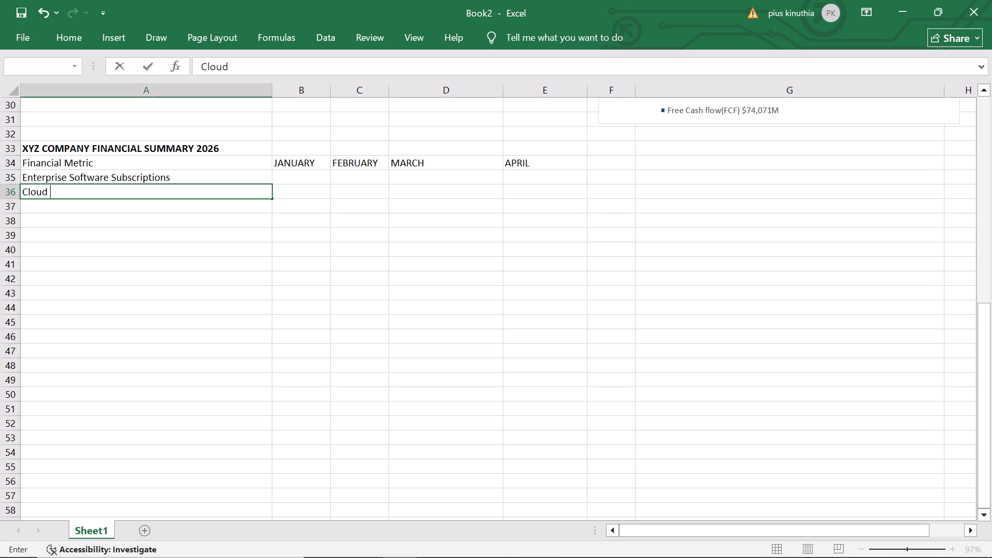
pyautogui.press('i')
pyautogui.press('n')
pyautogui.write('frastructure')
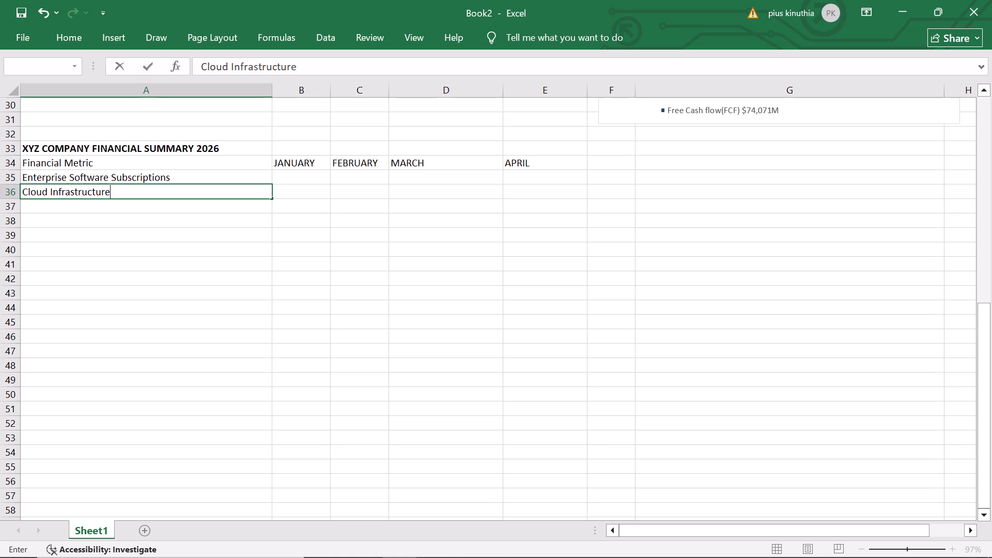
pyautogui.press('space')
pyautogui.write('se')
pyautogui.write('rvices')
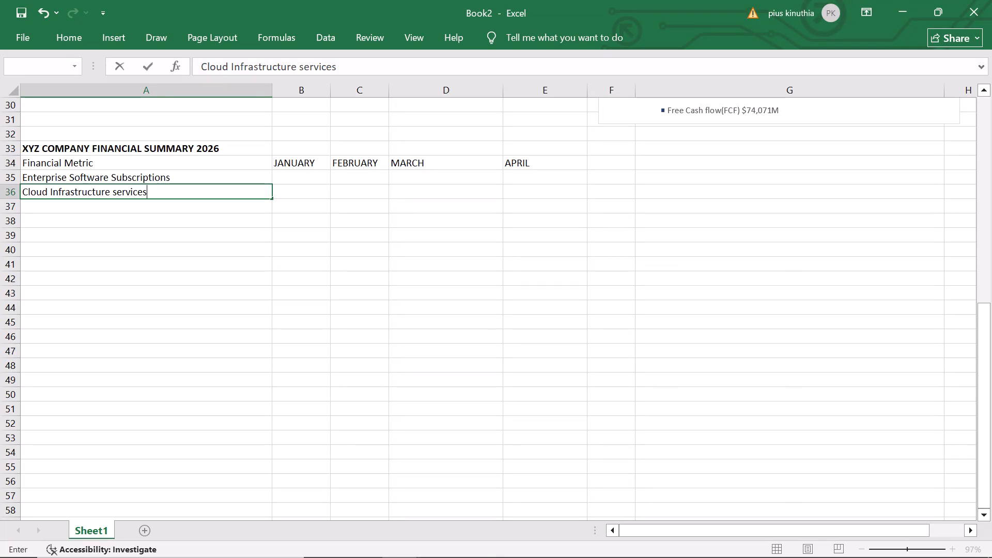
# Enter the metric label "Hardware and Consumer products" in cell A37.
pyautogui.click(93, 206)
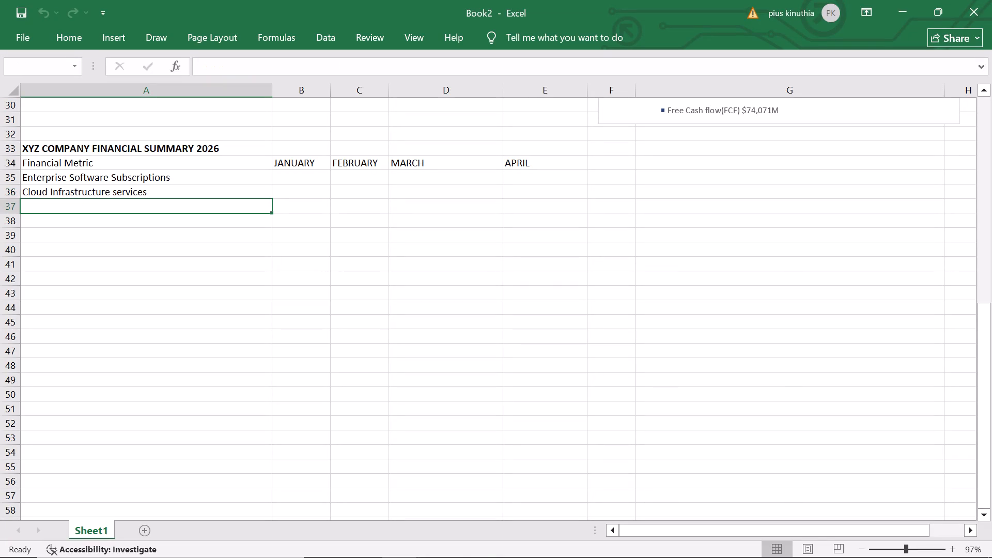
pyautogui.press('h')
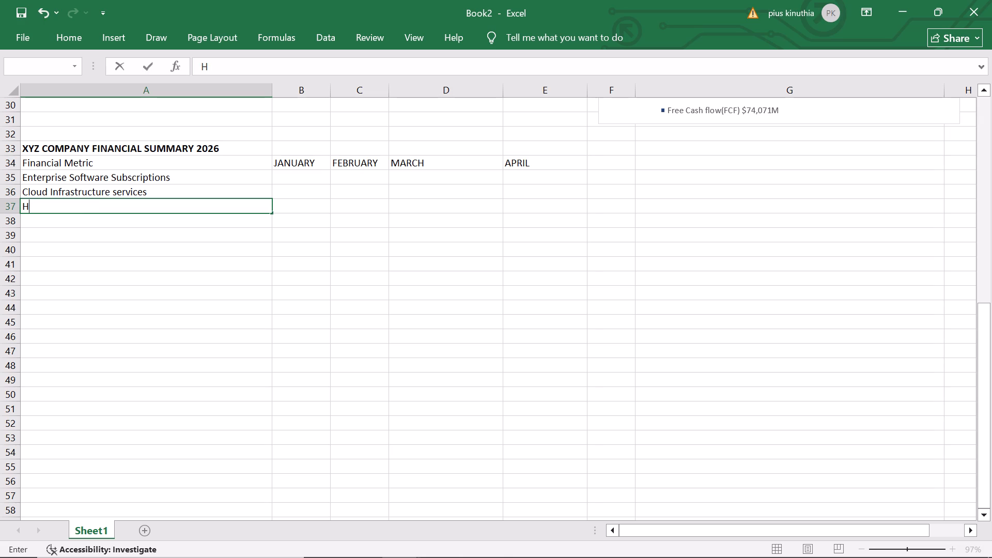
pyautogui.write('ardware')
pyautogui.press('space')
pyautogui.write('and')
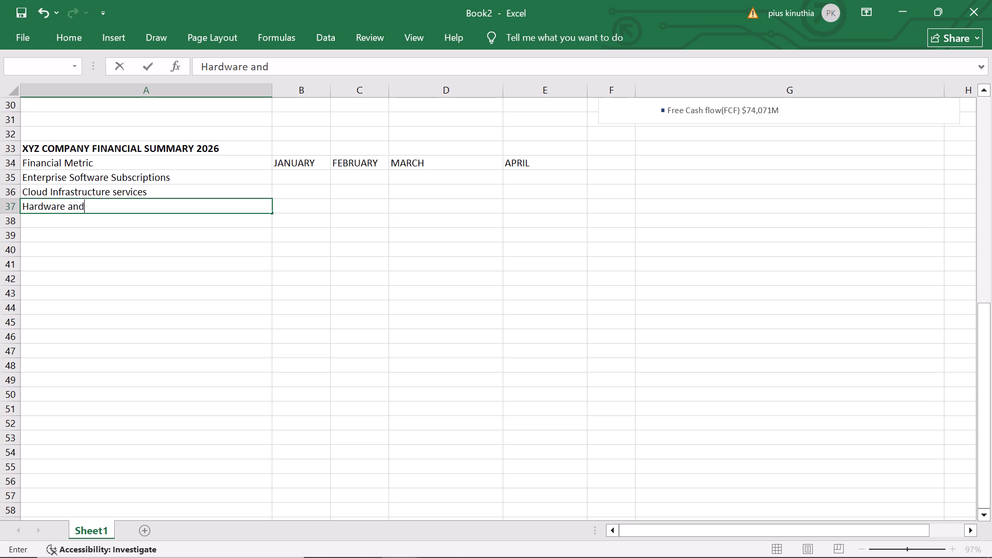
pyautogui.press('space')
pyautogui.press('c')
pyautogui.write('onsumer')
pyautogui.press('space')
pyautogui.write('pro')
pyautogui.write('ducts')
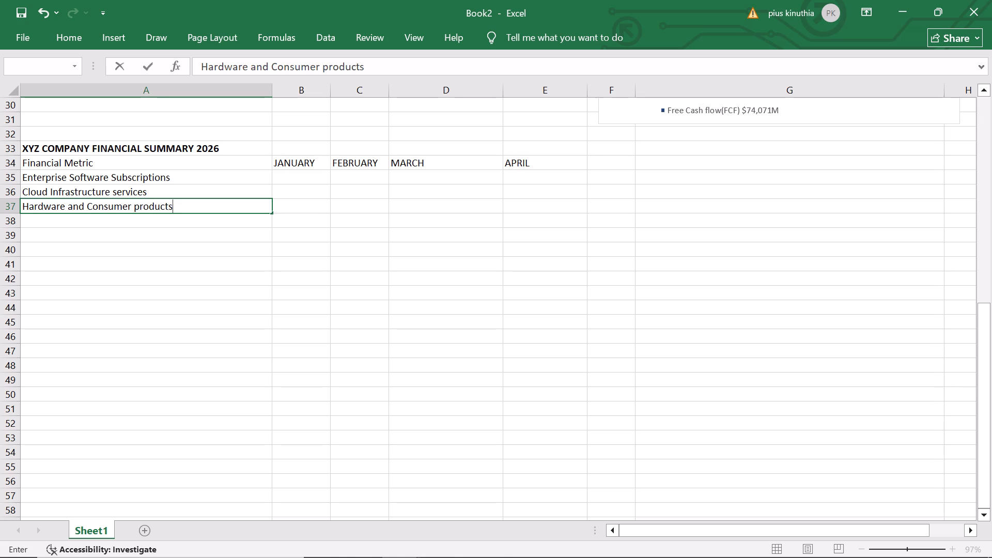
# Enter the opening words "Professional Services and" of the next metric label in cell A38.
pyautogui.click(99, 223)
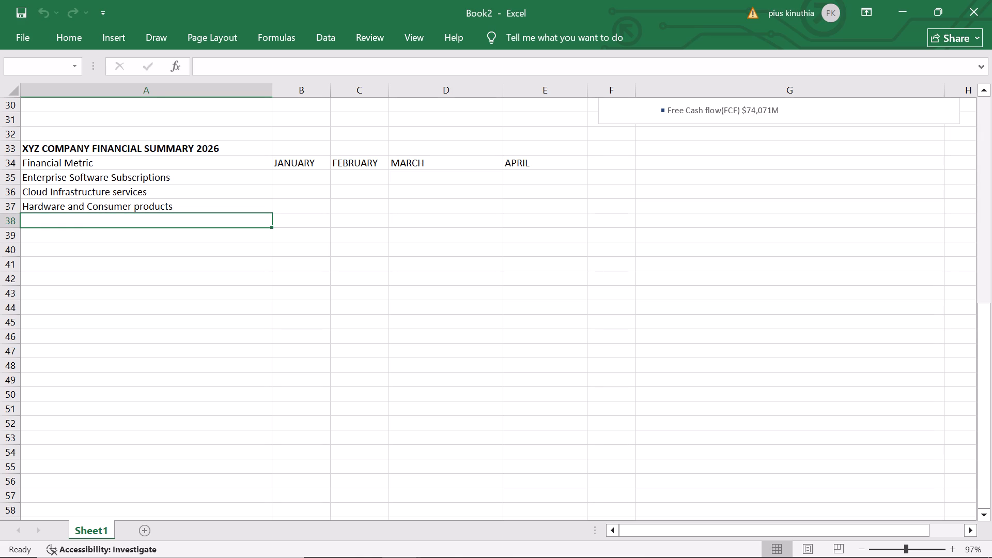
pyautogui.press('p')
pyautogui.write('rofessional')
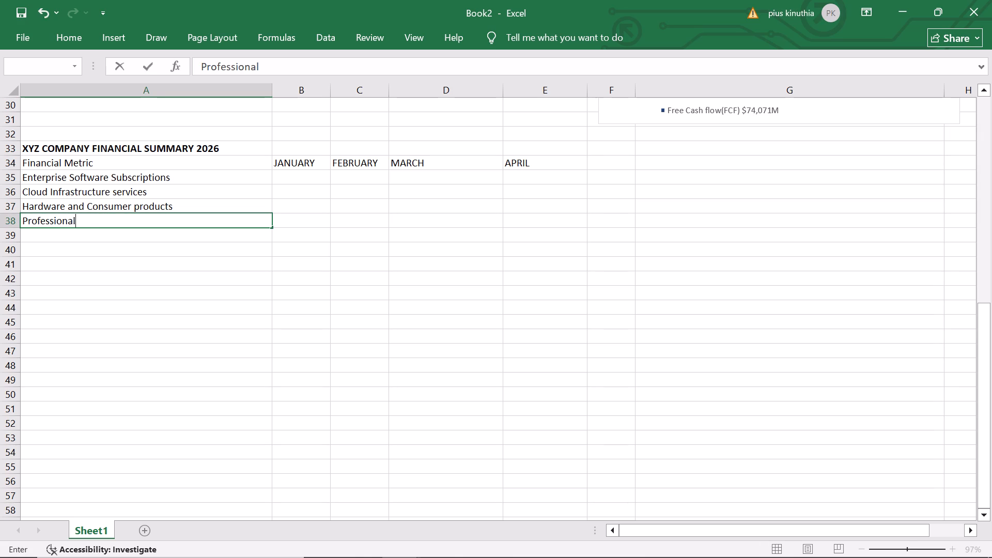
pyautogui.press('space')
pyautogui.press('s')
pyautogui.write('ervices')
pyautogui.press('space')
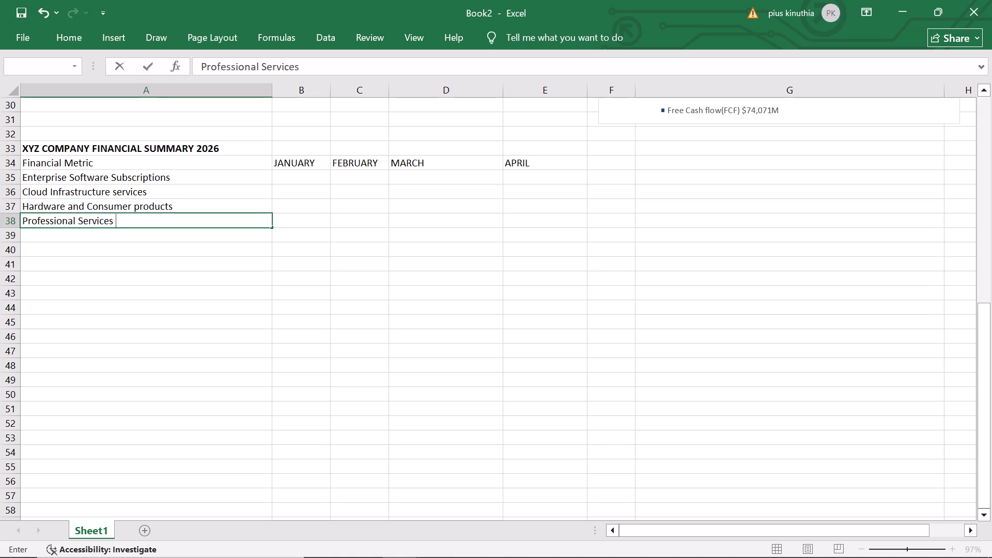
pyautogui.write('and')
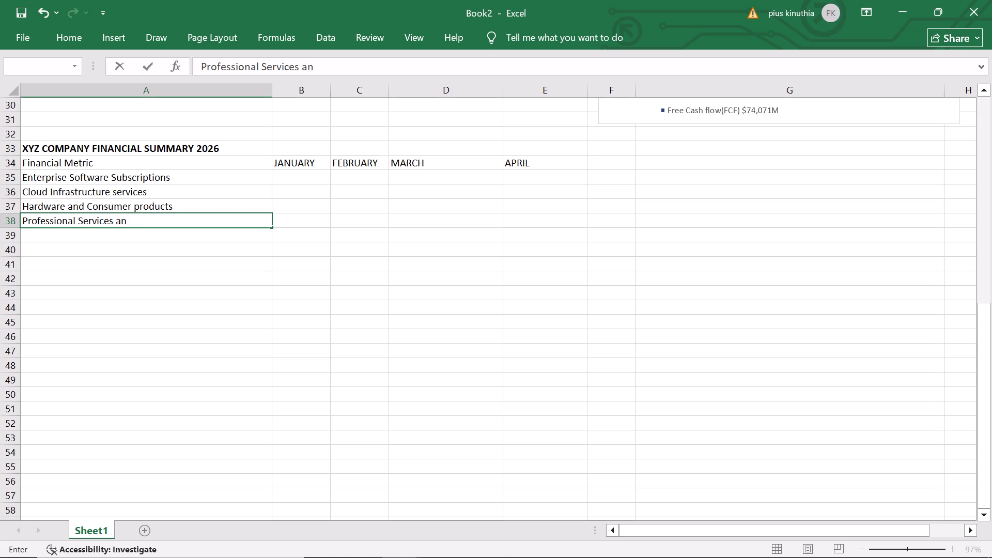
pyautogui.press('space')
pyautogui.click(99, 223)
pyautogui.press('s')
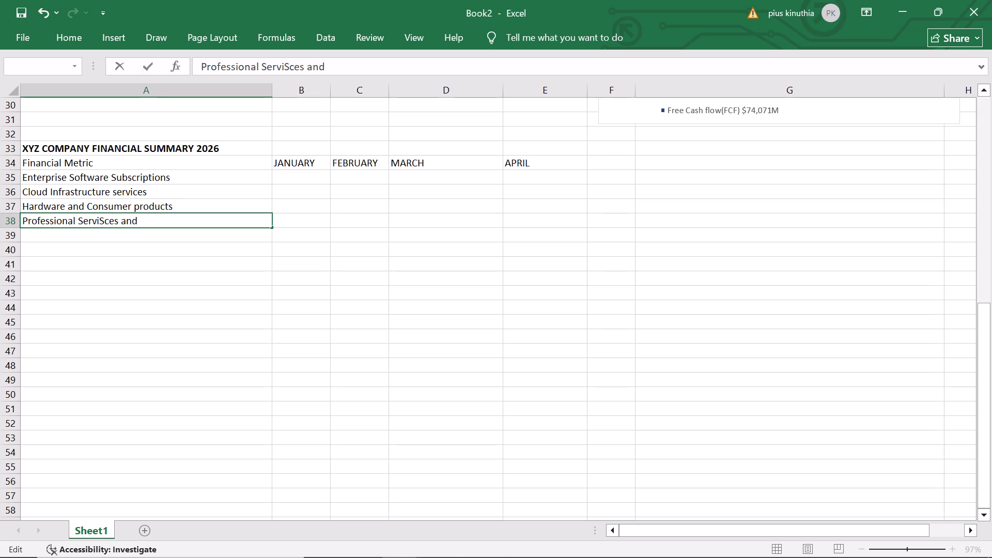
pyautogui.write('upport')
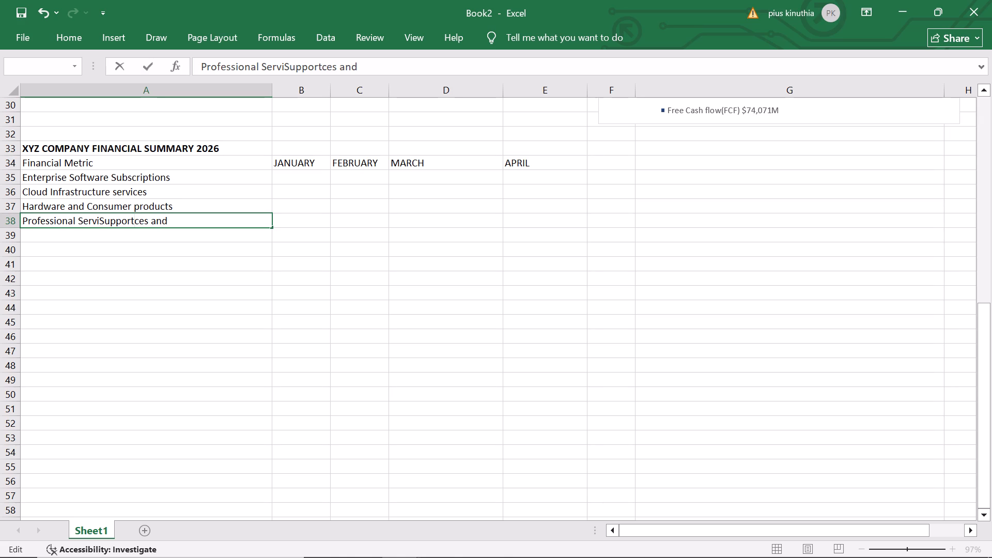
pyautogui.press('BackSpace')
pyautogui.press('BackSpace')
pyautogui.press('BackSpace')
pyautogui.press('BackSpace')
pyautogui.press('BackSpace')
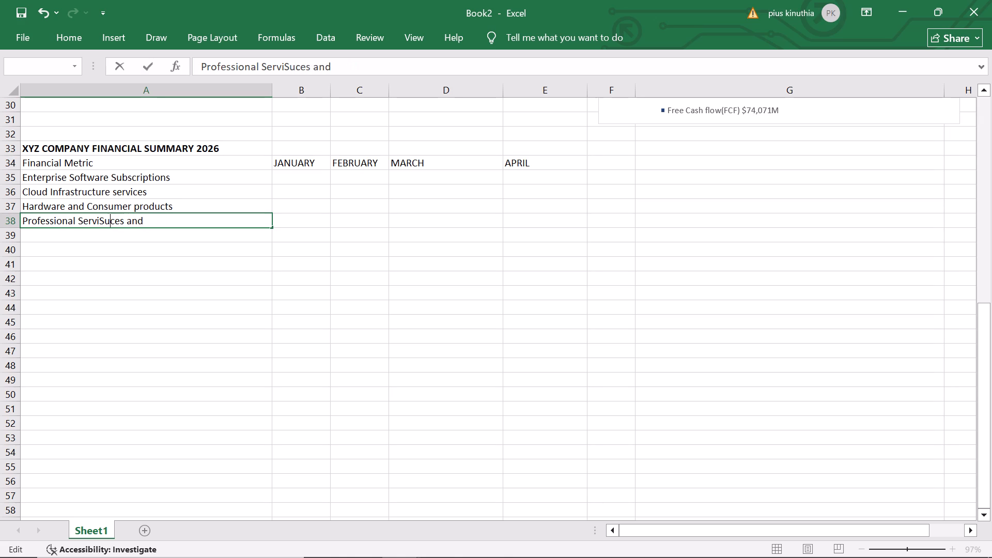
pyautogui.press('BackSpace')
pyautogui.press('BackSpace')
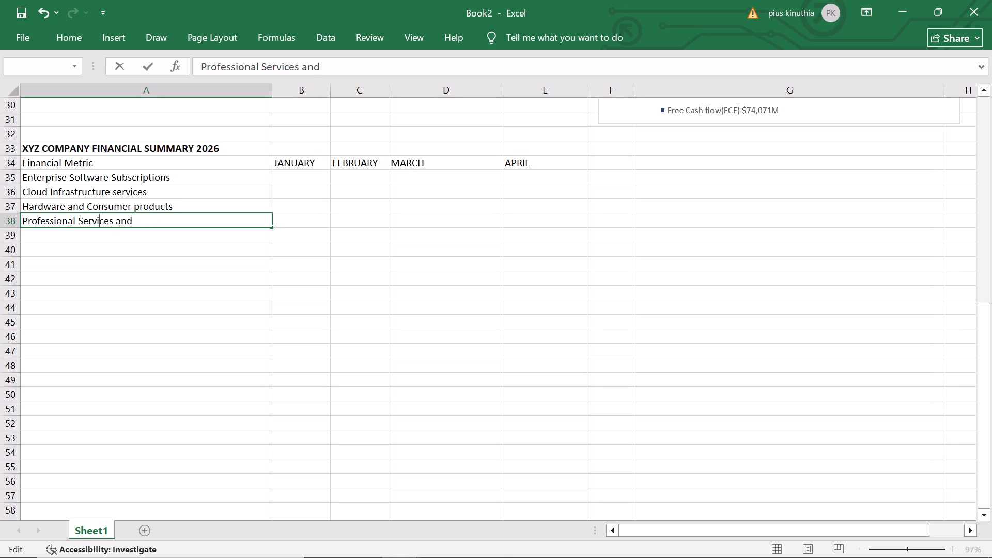
# Complete the metric label in cell A38 with the word "support" so it reads "Professional Services and support".
pyautogui.click(134, 222)
pyautogui.write('support')
# Enter the metric label "Total Gross Revenue" in cell A39, below Professional Services and support.
pyautogui.click(97, 233)
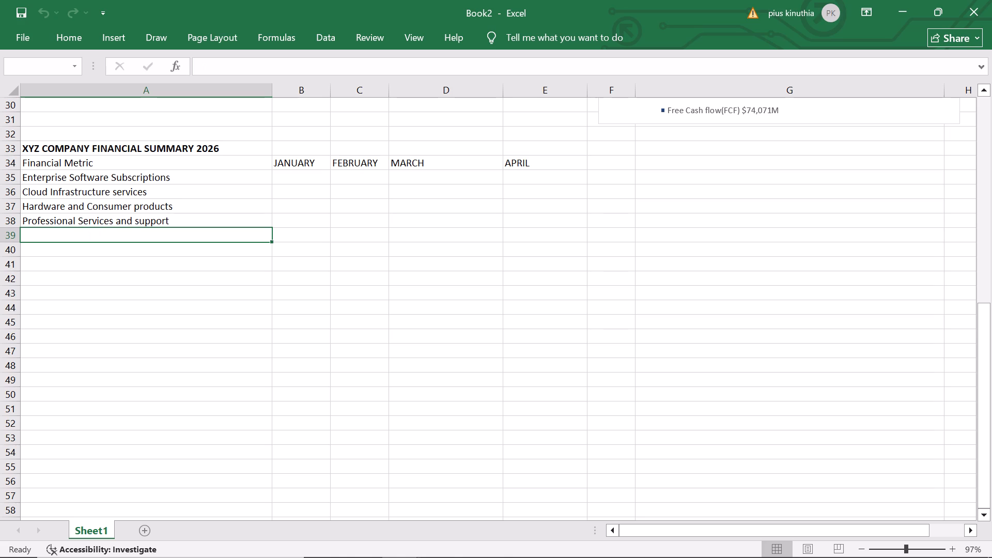
pyautogui.press('t')
pyautogui.write('ot')
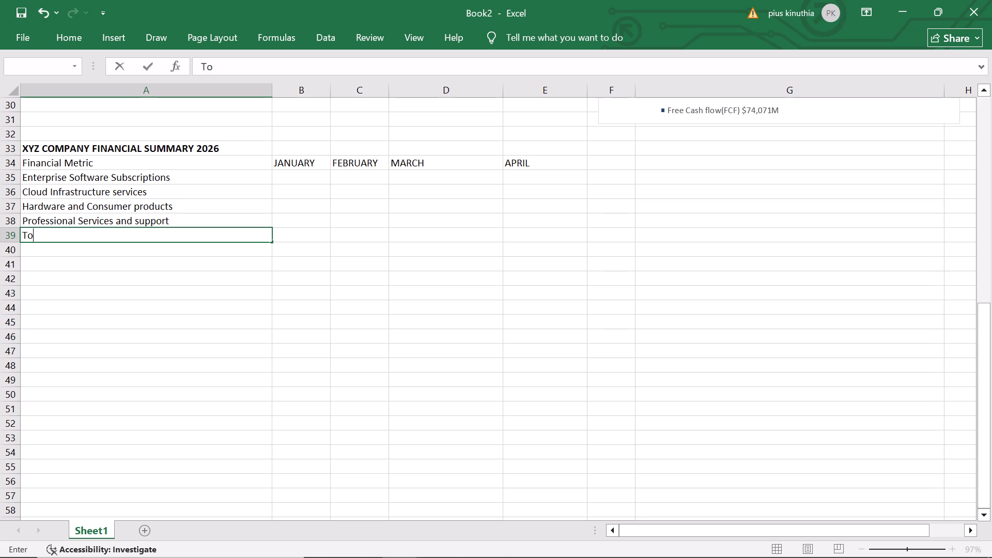
pyautogui.press('a')
pyautogui.write('l')
pyautogui.press('space')
pyautogui.press('g')
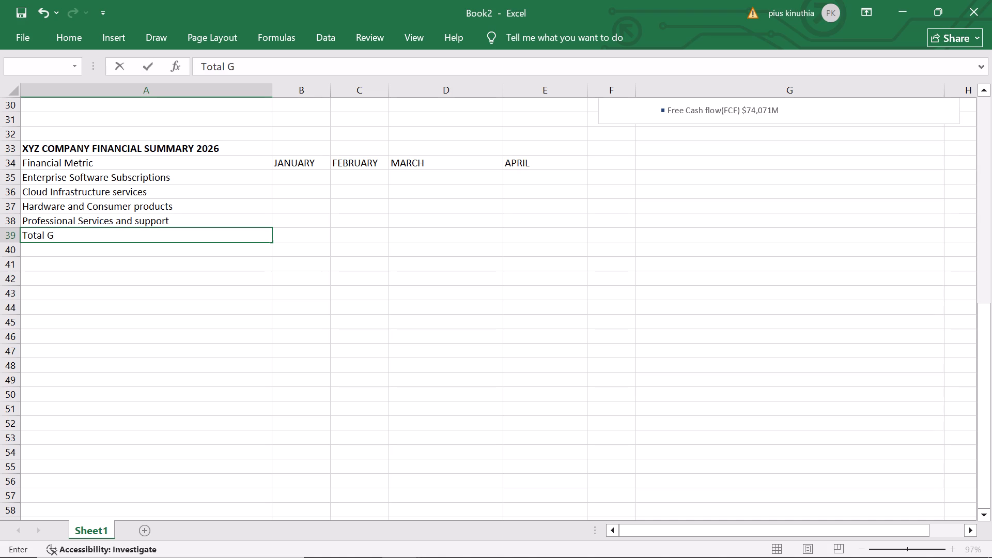
pyautogui.write('ro')
pyautogui.write('ss')
pyautogui.press('space')
pyautogui.press('r')
pyautogui.press('e')
pyautogui.write('ve')
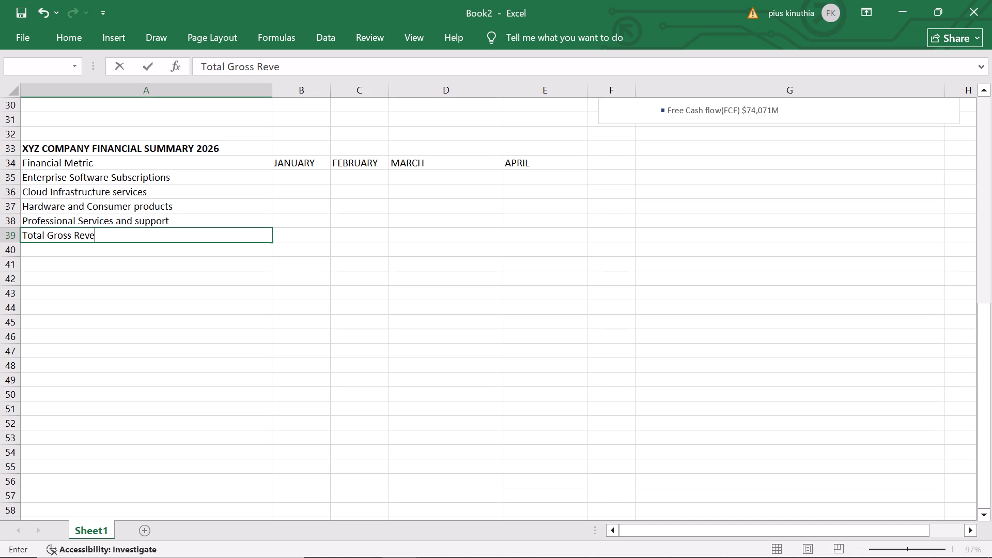
pyautogui.write('nue')
# Enter $12,500 as the January value for Enterprise Software Subscriptions in cell B35.
pyautogui.click(302, 175)
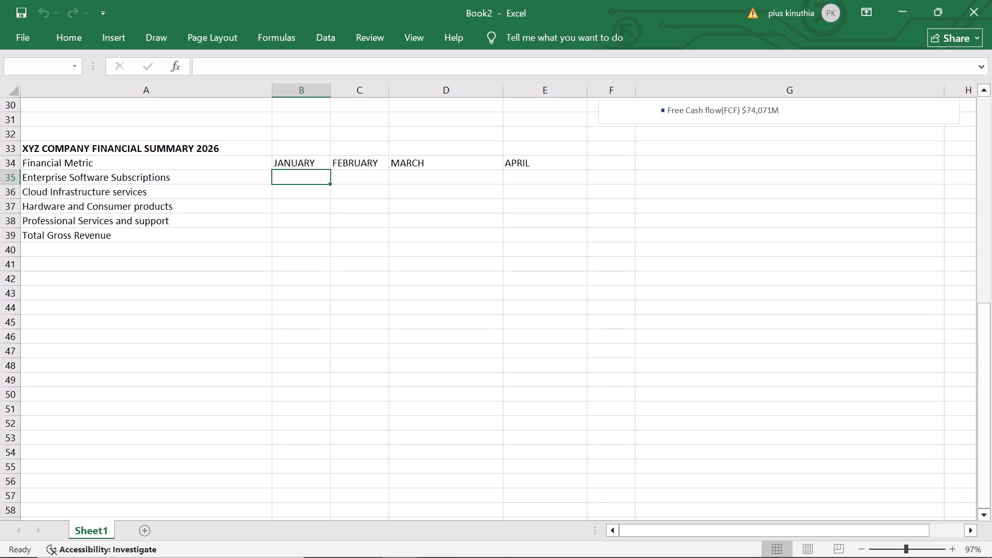
pyautogui.press('1')
pyautogui.press('2')
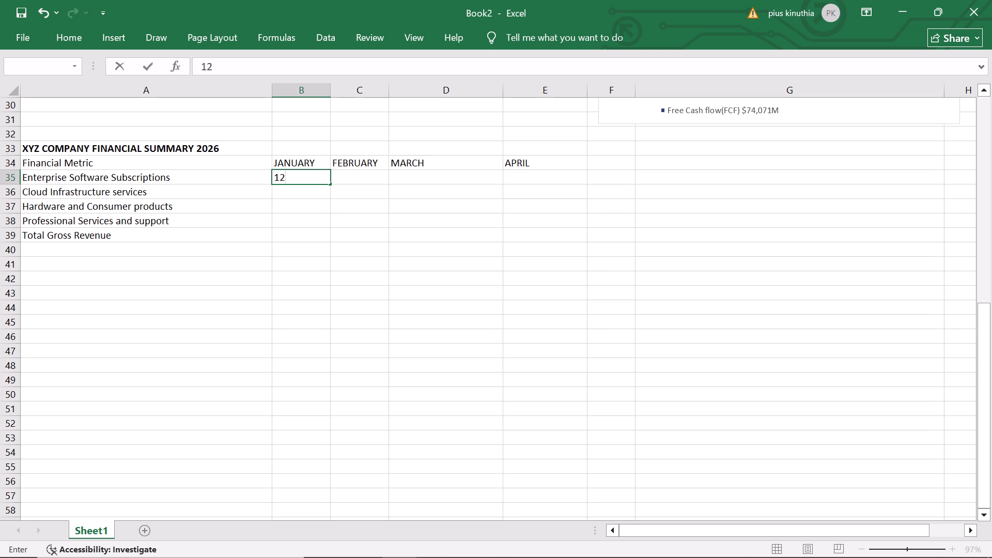
pyautogui.press('BackSpace')
pyautogui.press('BackSpace')
pyautogui.hotkey('shift', '$')
pyautogui.write('12')
pyautogui.press(',')
pyautogui.write('500')
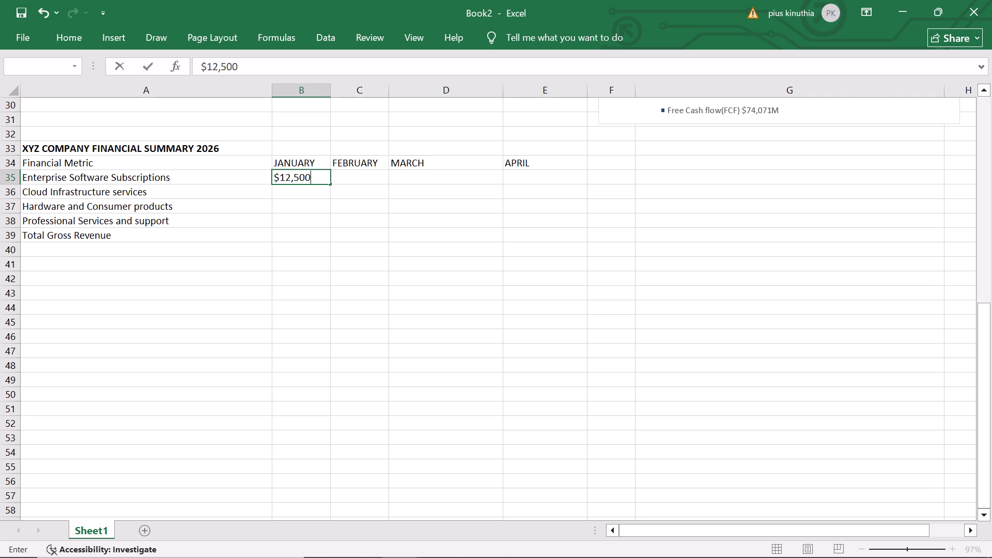
# Enter $9,800 as the January value for Cloud Infrastructure services in cell B36.
pyautogui.click(287, 192)
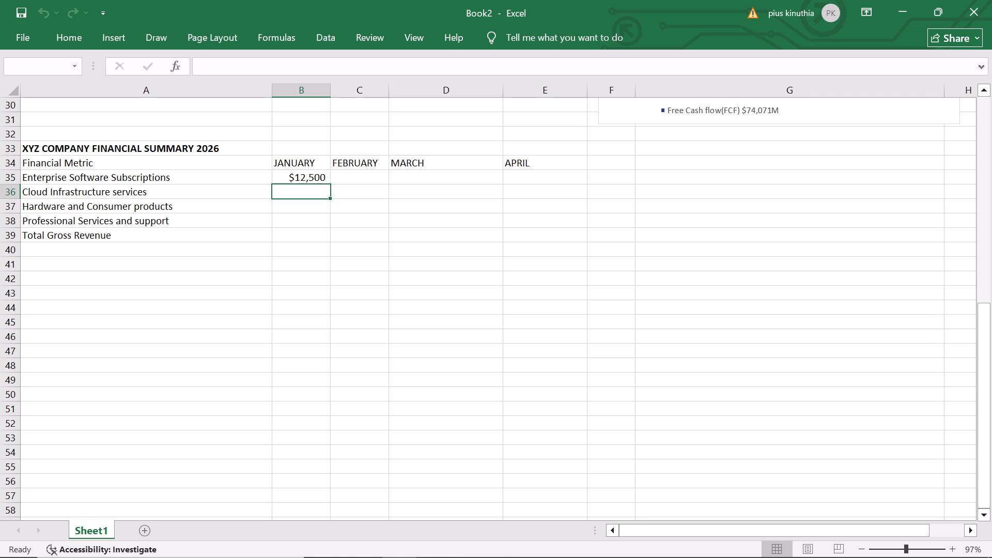
pyautogui.hotkey('shift', '$')
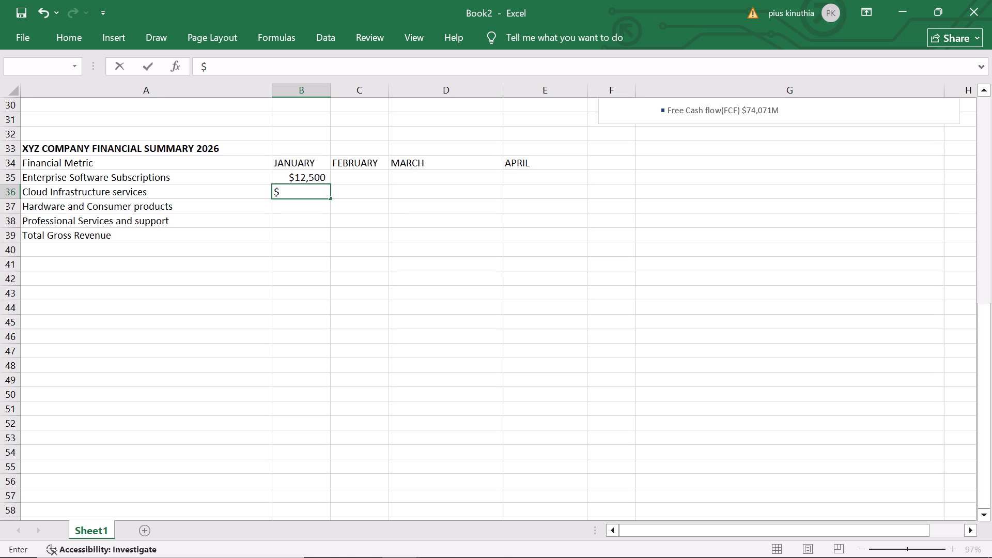
pyautogui.press('9')
pyautogui.press(',')
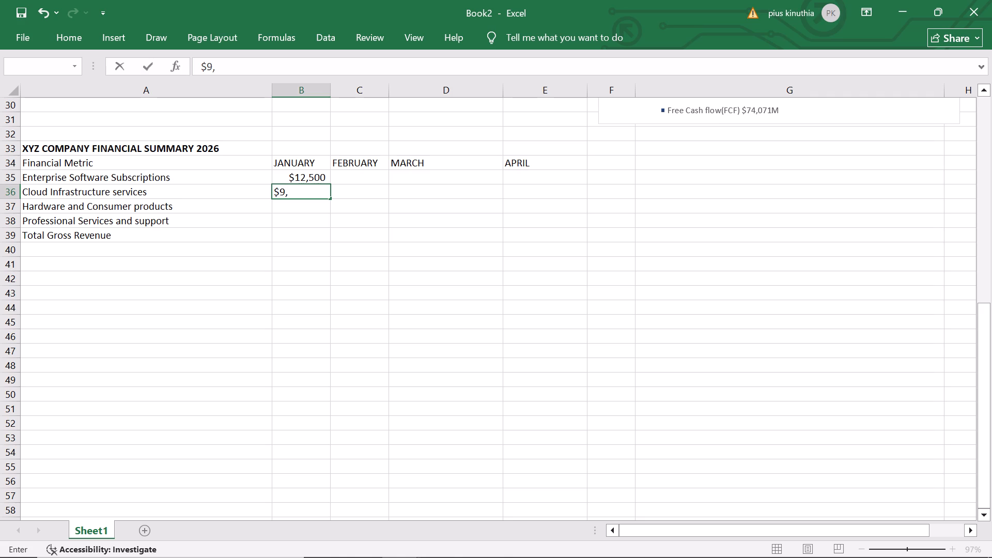
pyautogui.write('800')
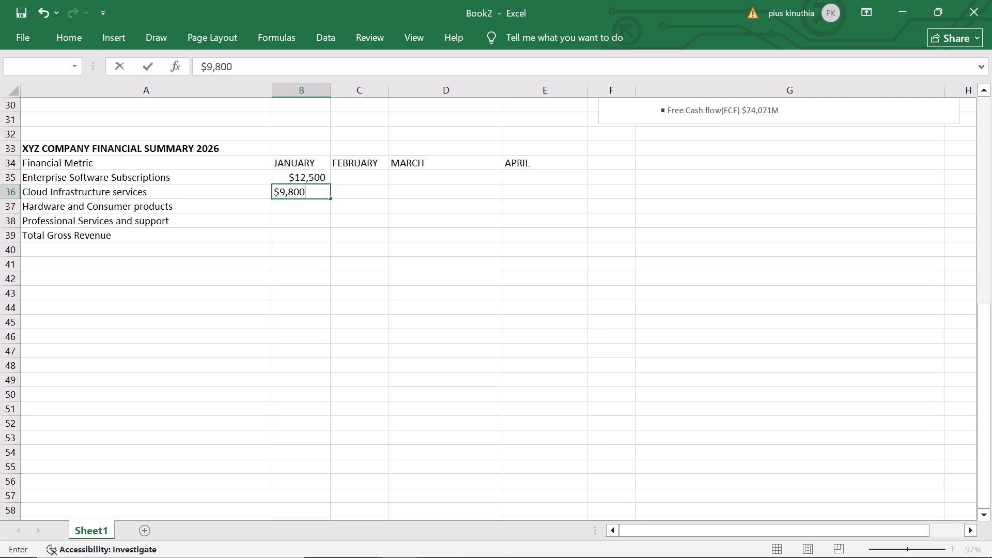
# Enter $6,200 as the January value for Hardware and Consumer products in cell B37.
pyautogui.click(297, 205)
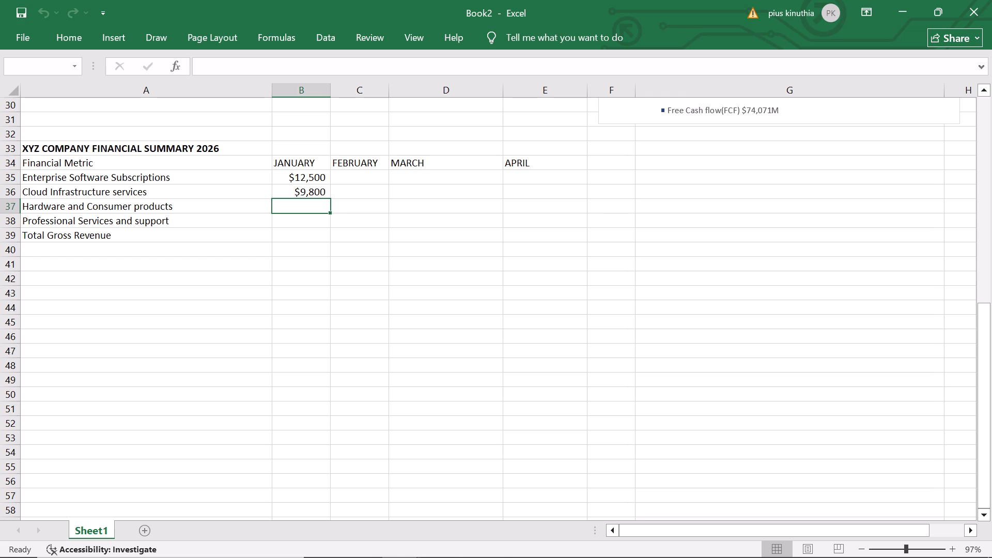
pyautogui.hotkey('shift', '$')
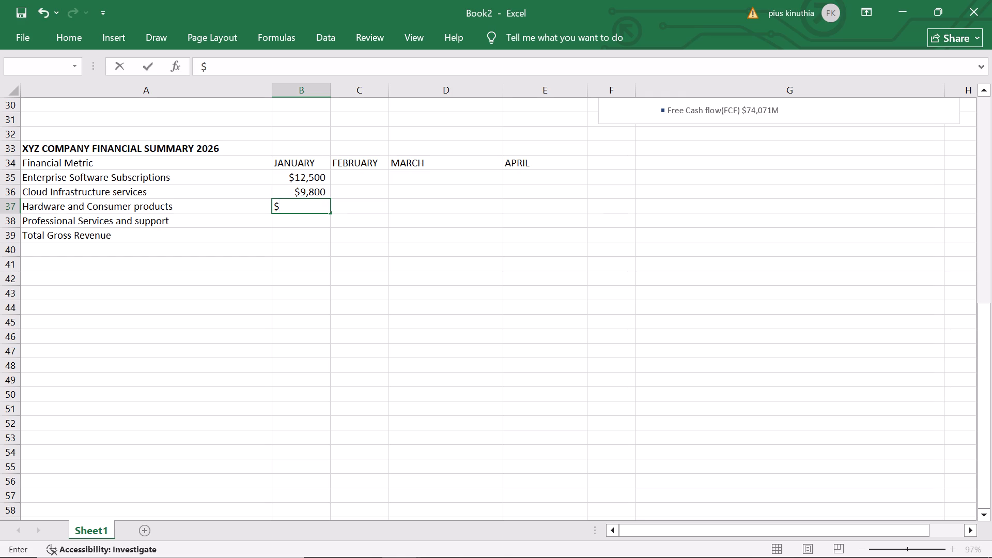
pyautogui.press('6')
pyautogui.press(',')
pyautogui.write('200')
# Enter $2,100 as the January value for Professional Services and support in cell B38.
pyautogui.click(305, 225)
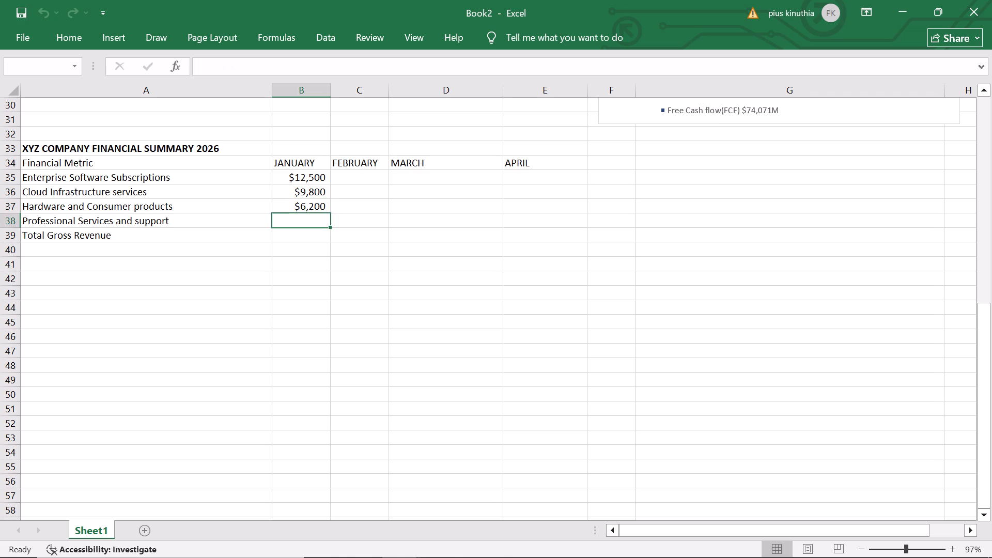
pyautogui.write('$2')
pyautogui.write(',100')
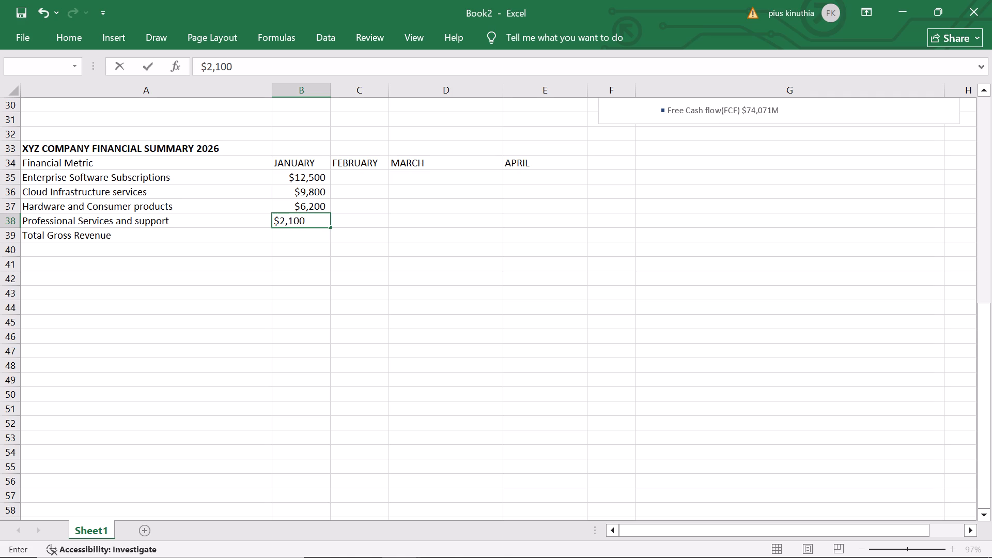
# Enter $30,600 as the January Total Gross Revenue in cell B39.
pyautogui.click(288, 235)
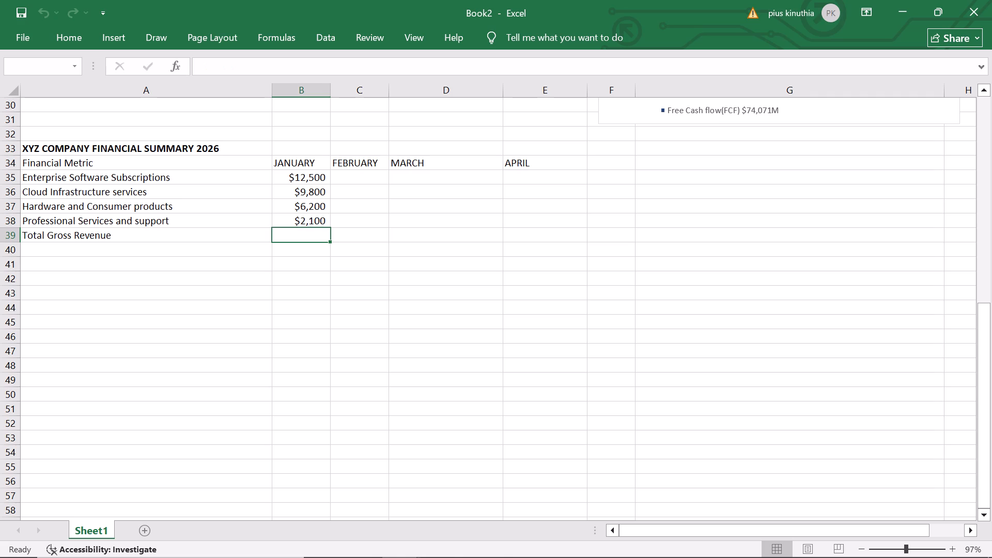
pyautogui.hotkey('shift', '$')
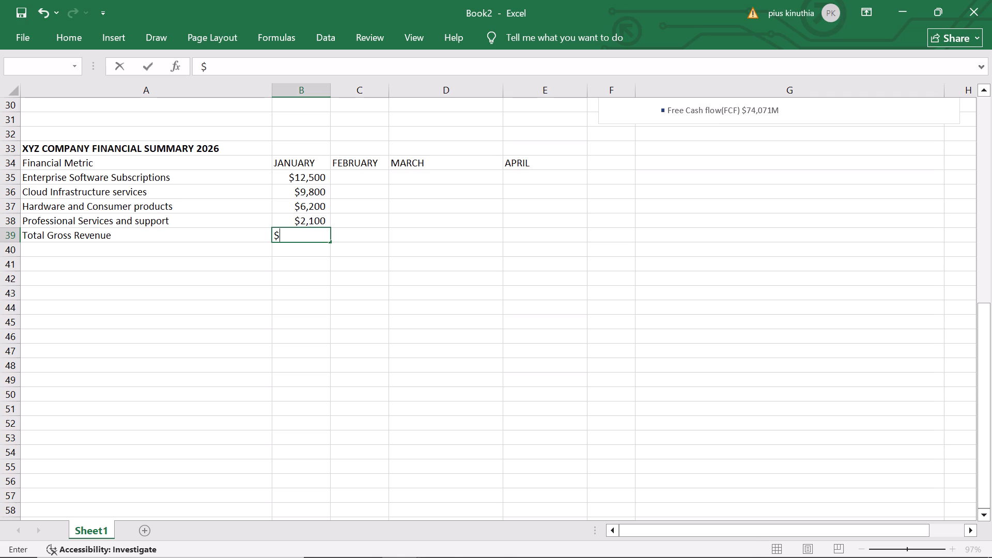
pyautogui.write('30')
pyautogui.write(',600')
# Enter $14,200 as the February value for Enterprise Software Subscriptions in cell C35.
pyautogui.click(352, 179)
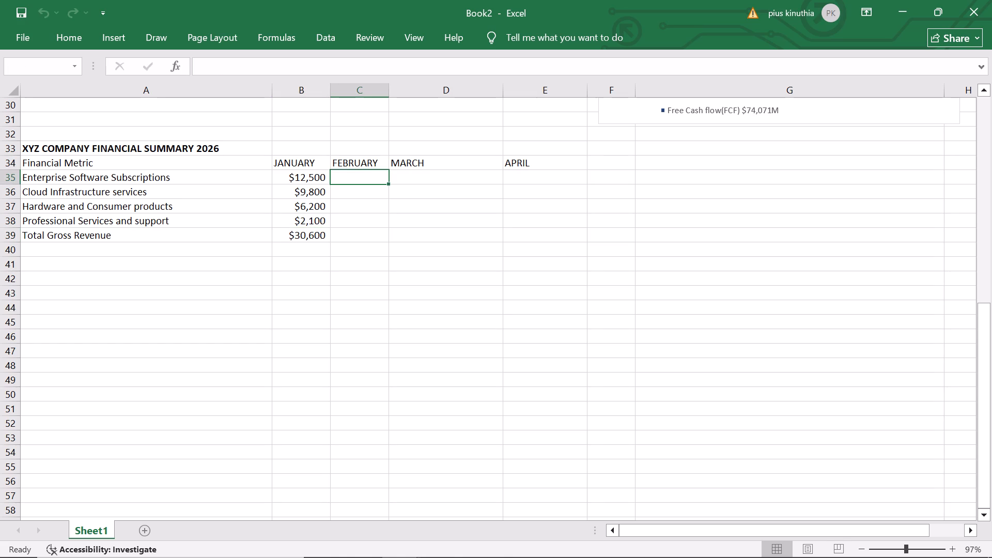
pyautogui.hotkey('shift', '$')
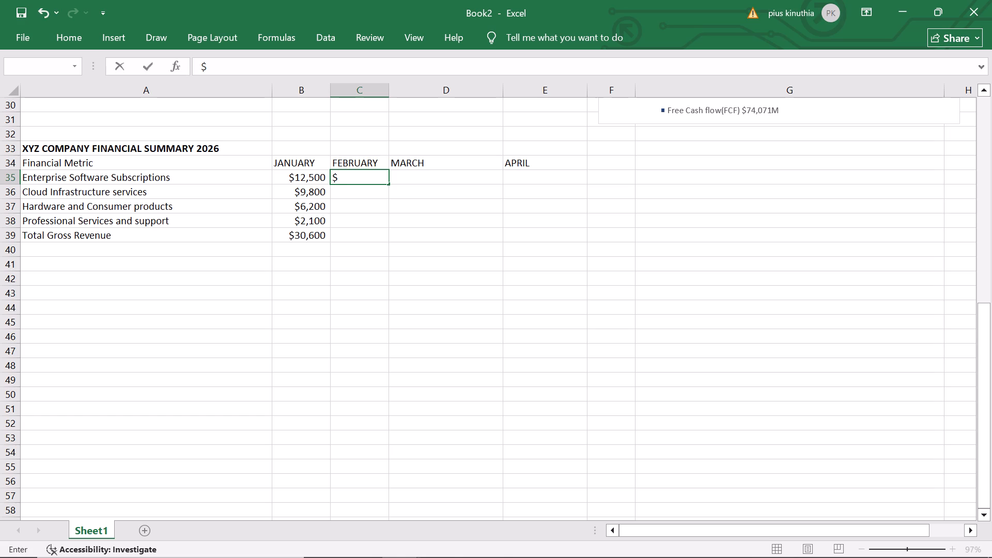
pyautogui.write('14')
pyautogui.write(',200')
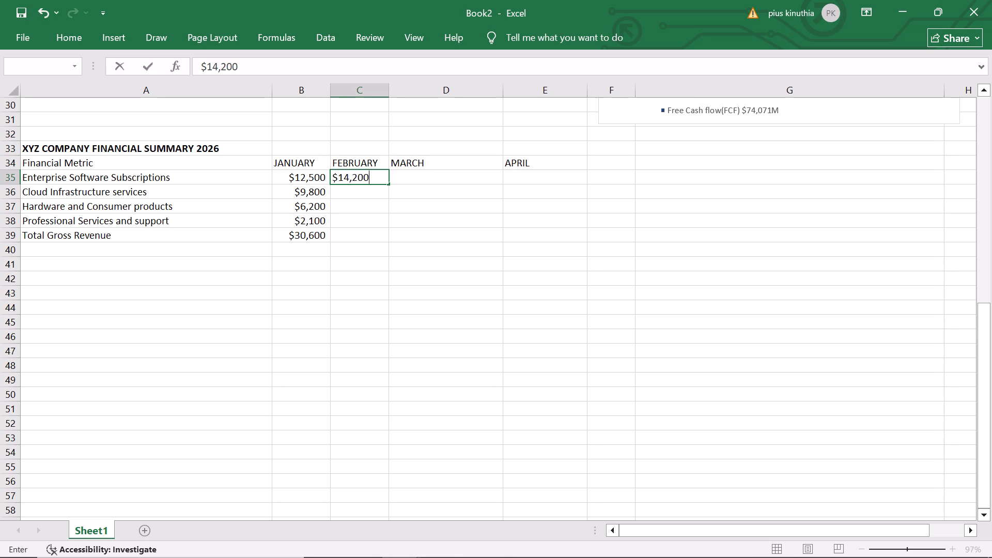
pyautogui.click(354, 193)
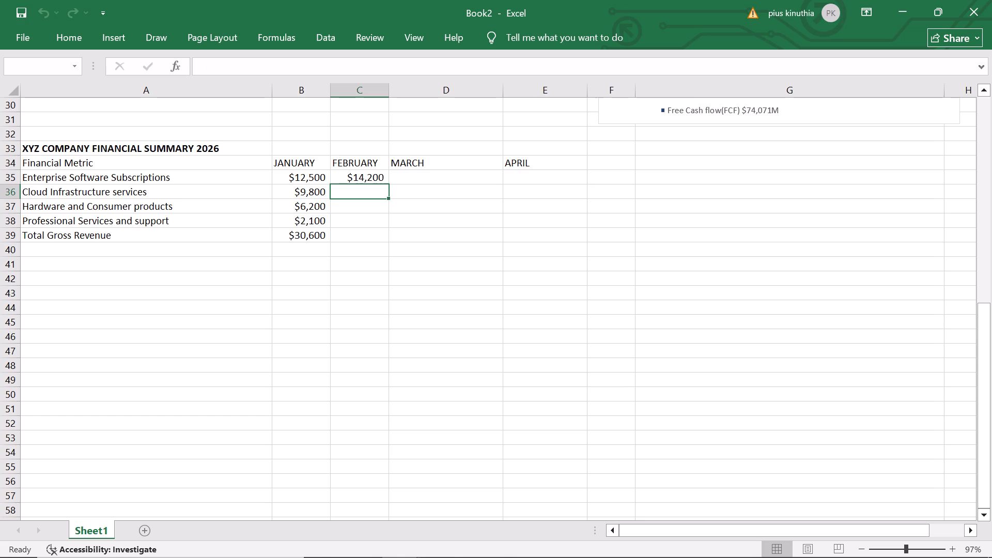
# Enter $11,400 as the February value for Cloud Infrastructure services in cell C36.
pyautogui.hotkey('shift', '$')
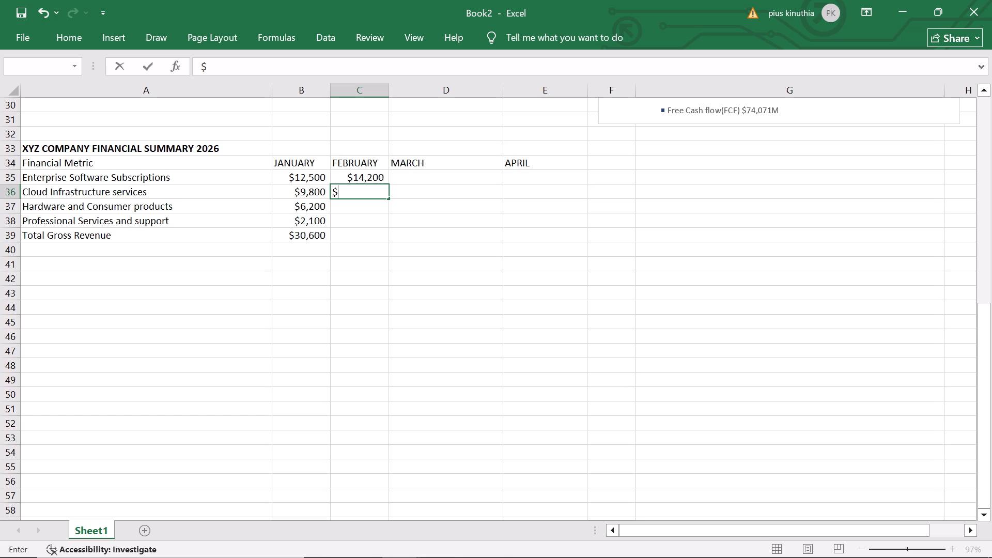
pyautogui.write('11')
pyautogui.press(',')
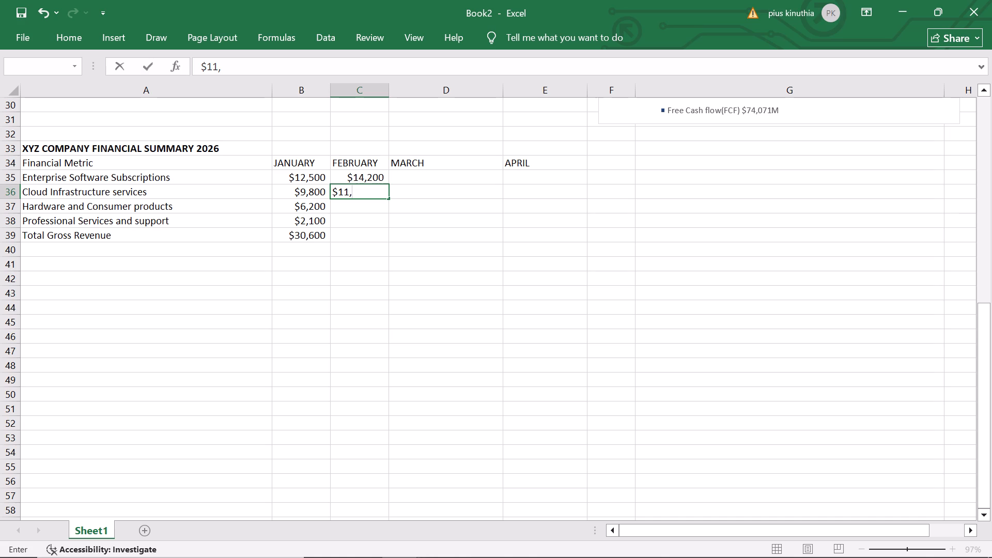
pyautogui.write('400')
pyautogui.click(358, 209)
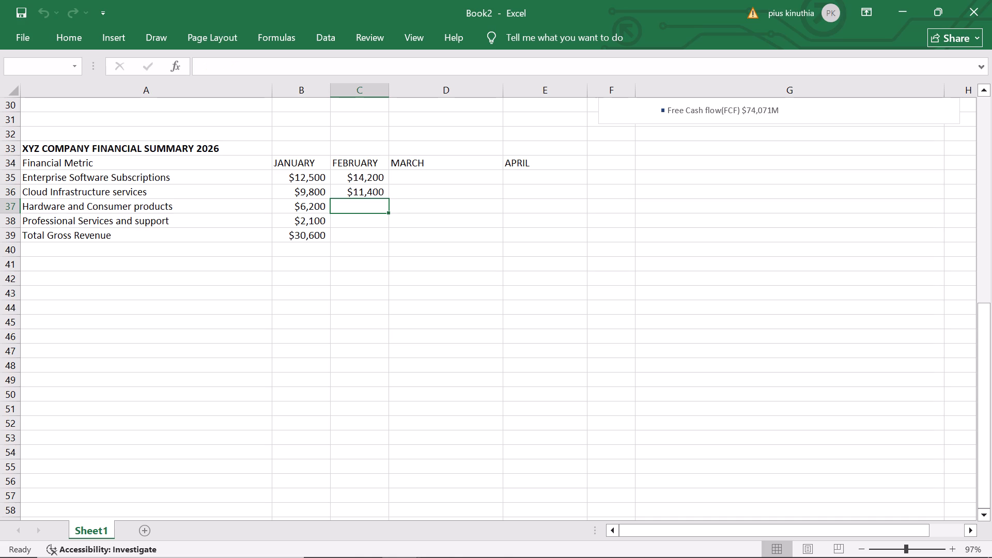
# Enter $5,900 as the February value for Hardware and Consumer products in cell C37.
pyautogui.hotkey('shift', '$')
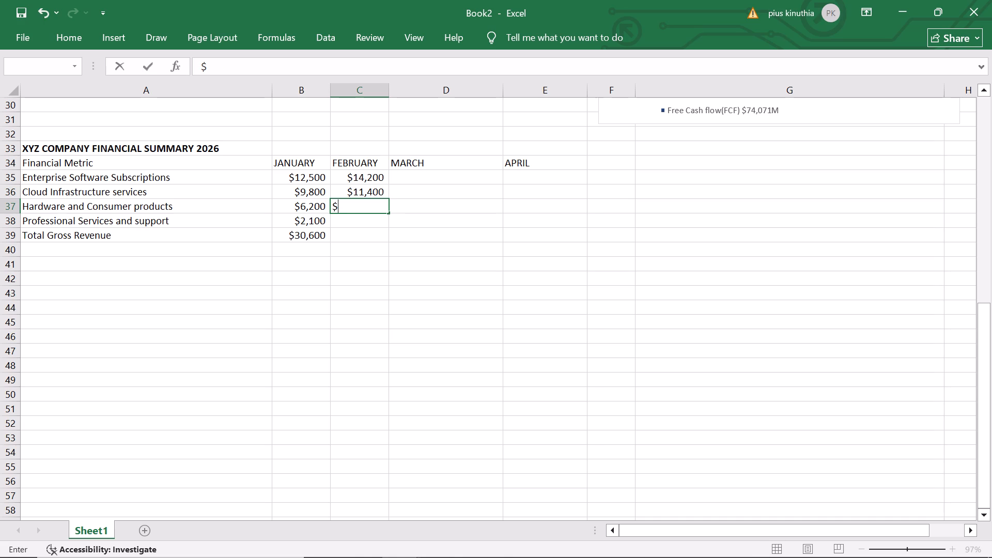
pyautogui.press('5')
pyautogui.write(',8')
pyautogui.press('BackSpace')
pyautogui.write('90')
pyautogui.press('0')
pyautogui.click(342, 224)
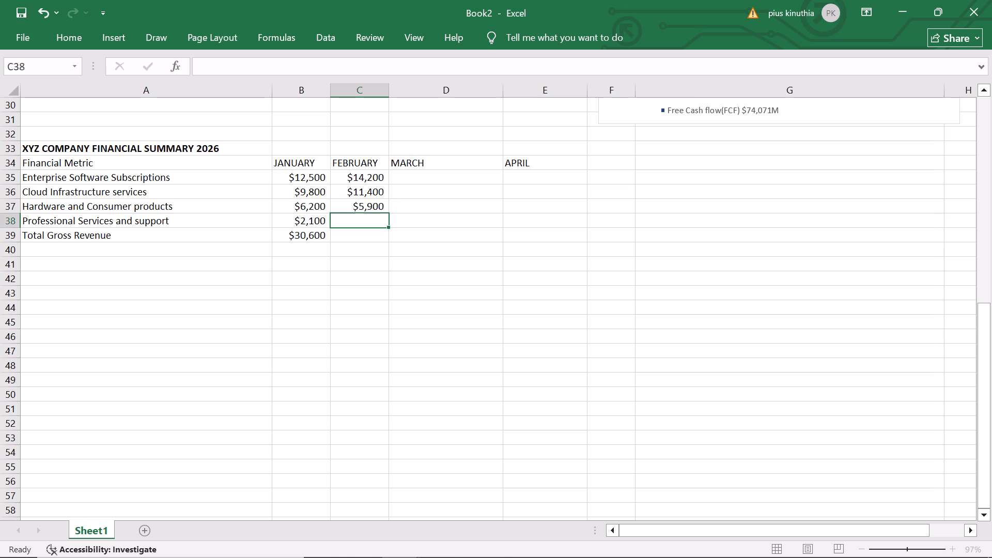
# Enter $2,300 as the February value for Professional Services and support in cell C38.
pyautogui.hotkey('shift', '$')
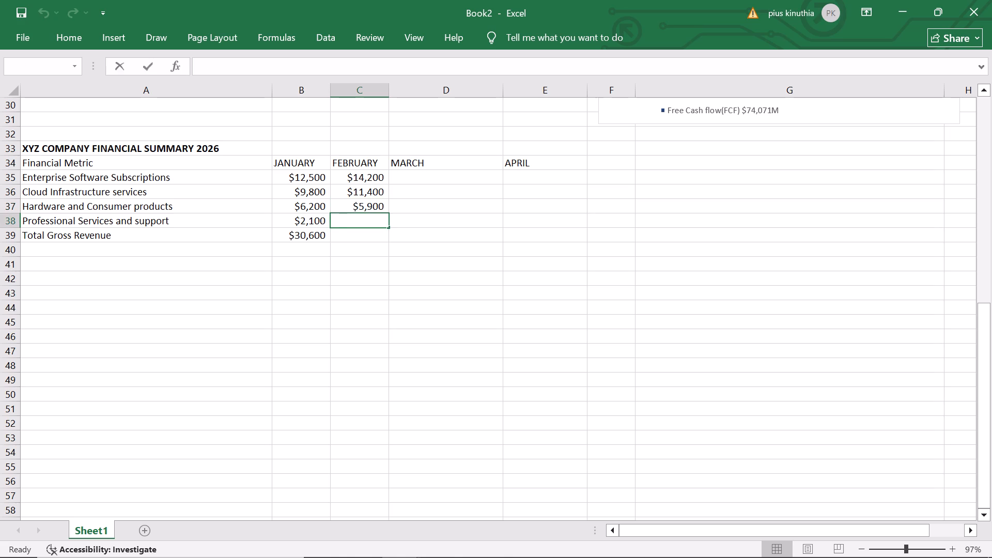
pyautogui.press('2')
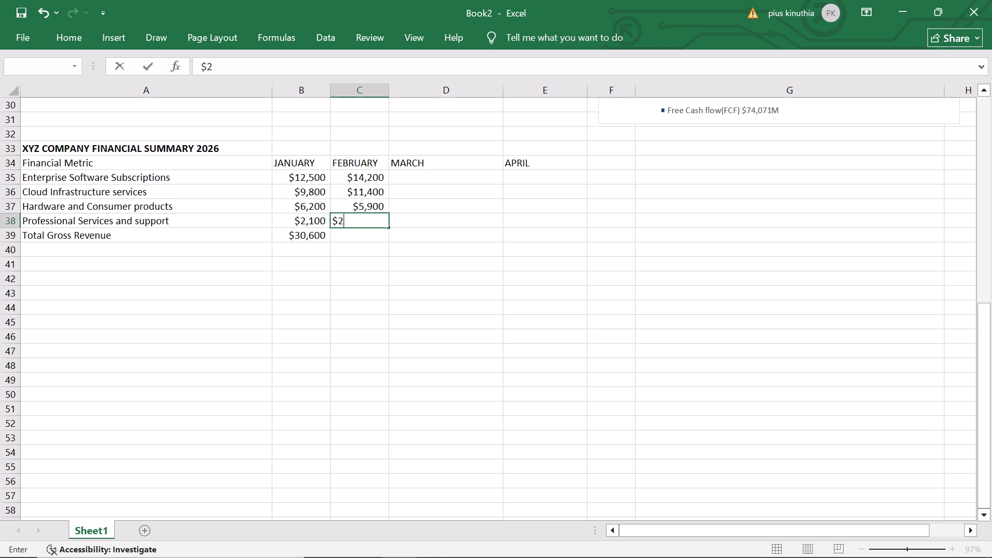
pyautogui.write(',100')
pyautogui.click(351, 219)
pyautogui.press('BackSpace')
pyautogui.press('3')
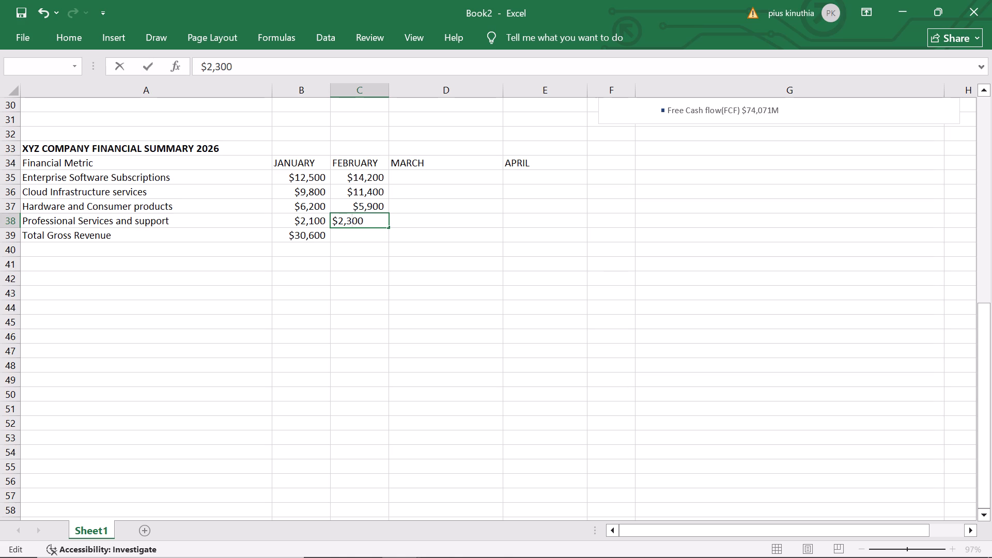
pyautogui.click(356, 239)
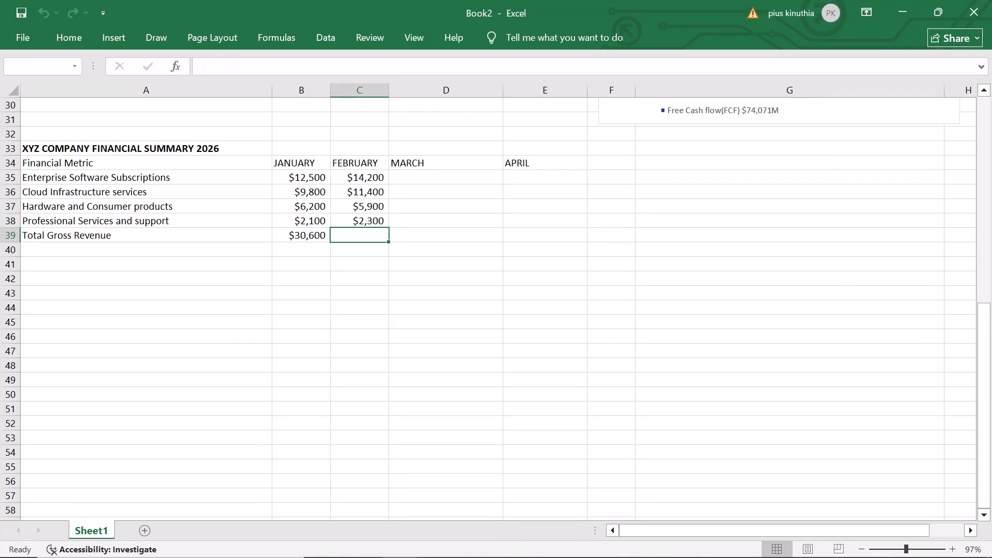
# Enter $33,800 as the February Total Gross Revenue in cell C39.
pyautogui.hotkey('shift', '$')
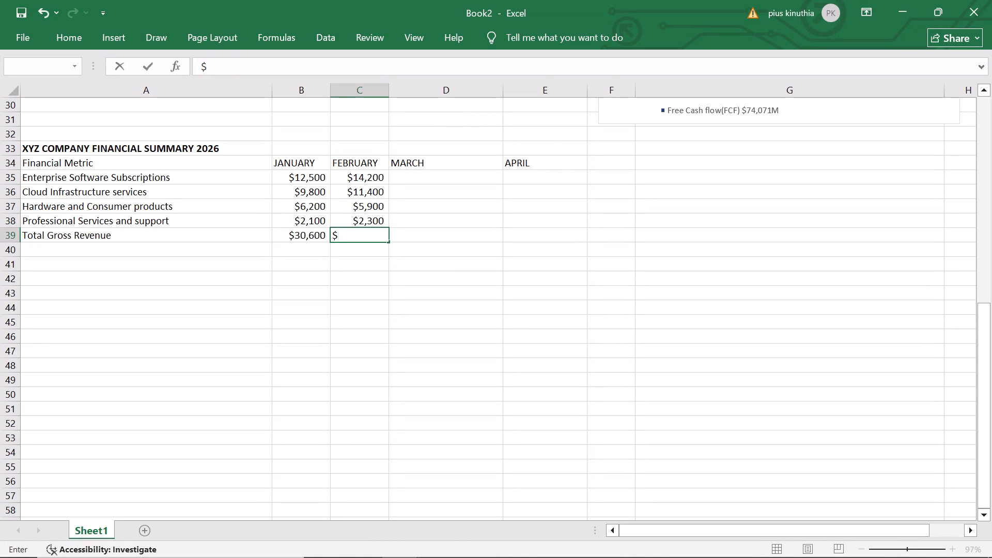
pyautogui.write('33')
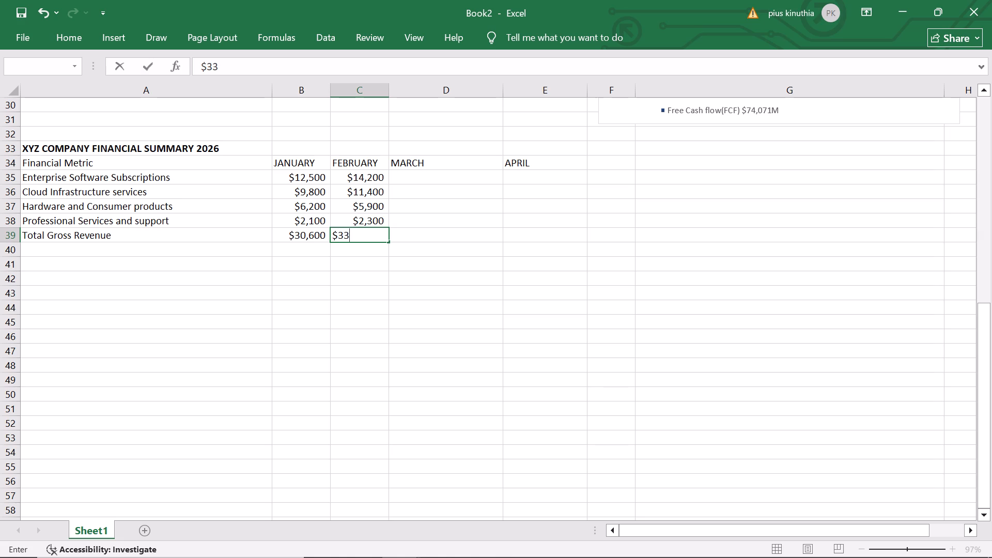
pyautogui.write(',800')
pyautogui.click(406, 173)
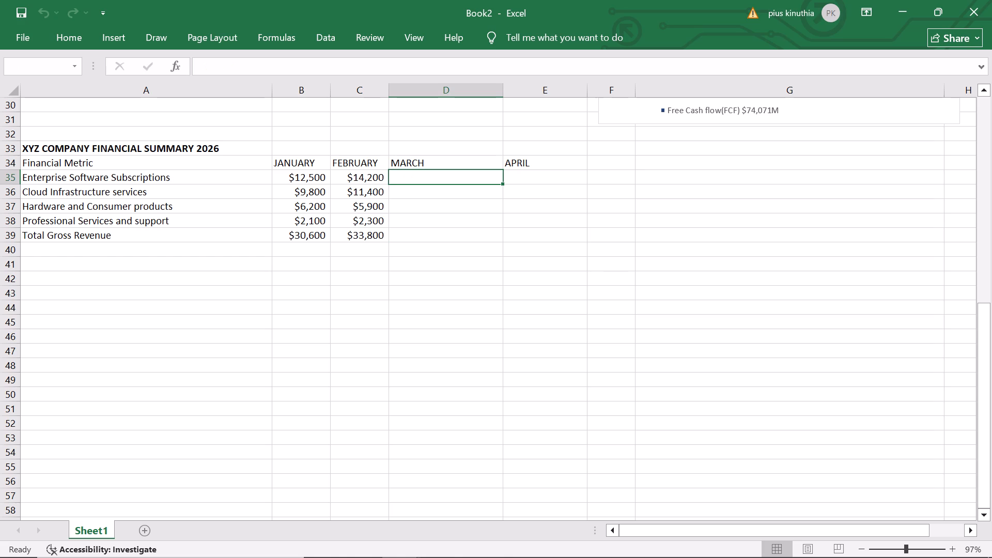
# Enter $15,800 as the March value for Enterprise Software Subscriptions in cell D35.
pyautogui.hotkey('shift', '$')
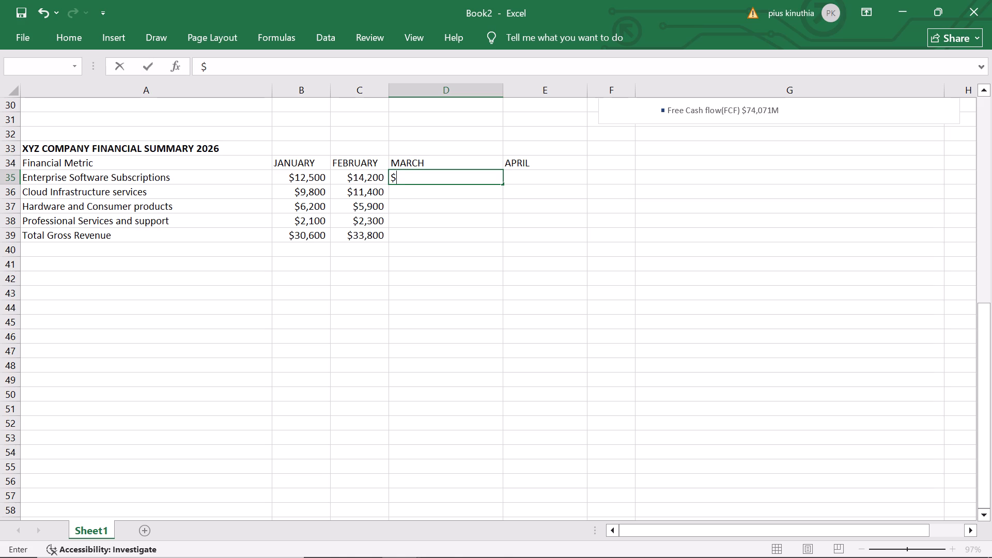
pyautogui.write('15')
pyautogui.press(',')
pyautogui.write('800')
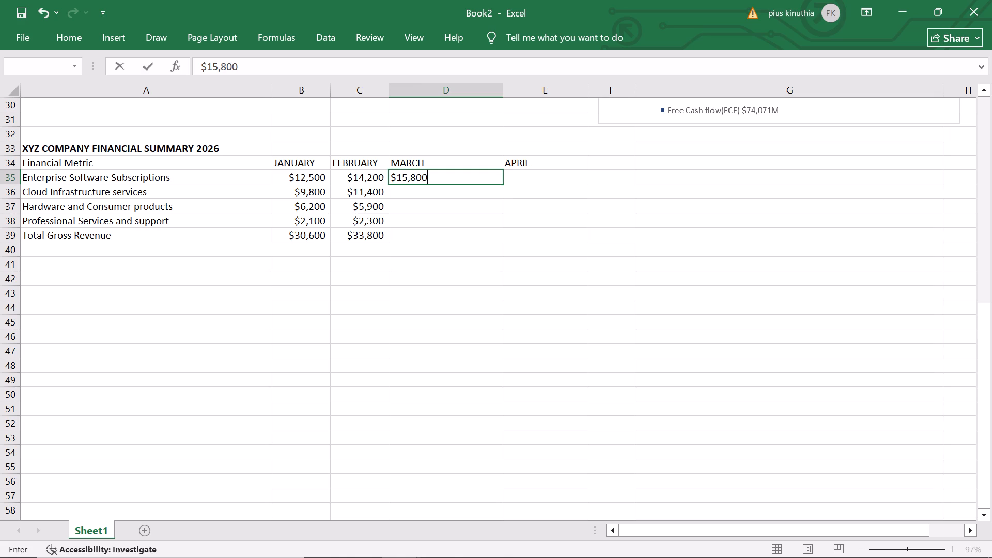
pyautogui.click(415, 194)
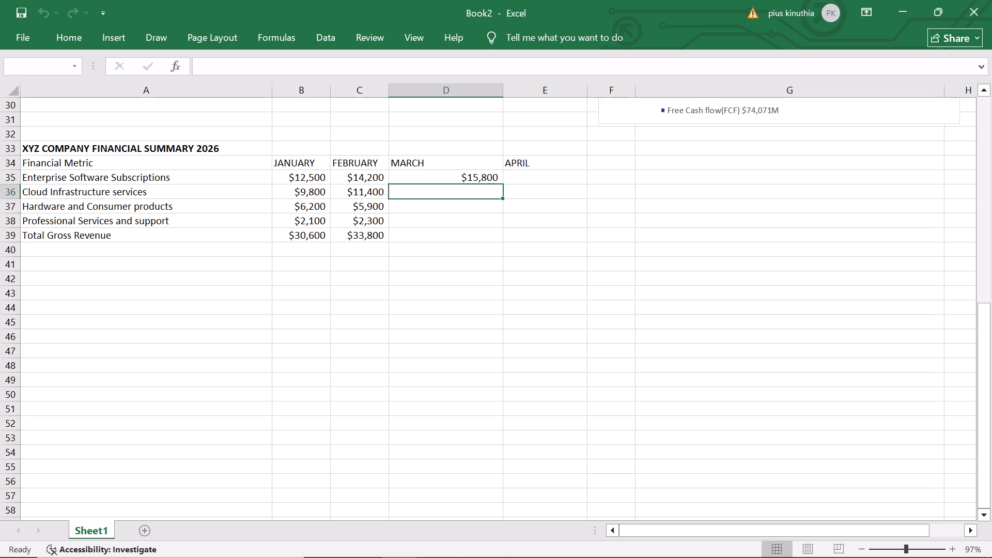
# Enter $13,100 as the March value for Cloud Infrastructure services in cell D36.
pyautogui.hotkey('shift', '$')
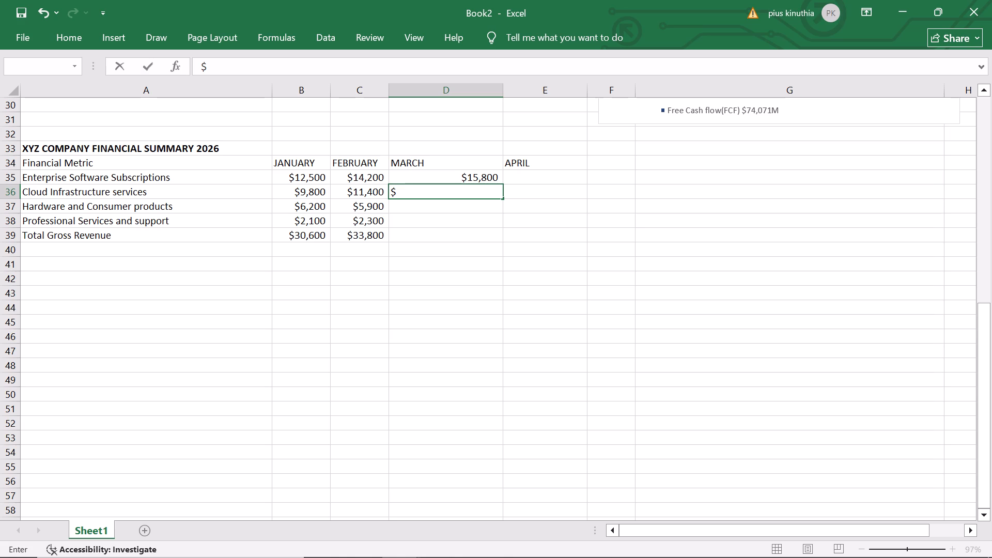
pyautogui.write('13')
pyautogui.write(',1')
pyautogui.write('00')
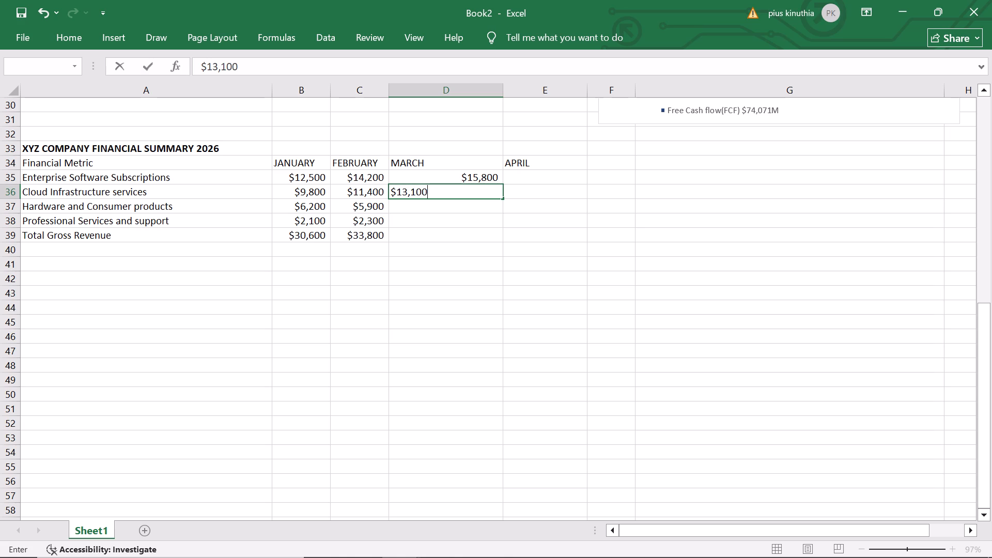
pyautogui.click(431, 210)
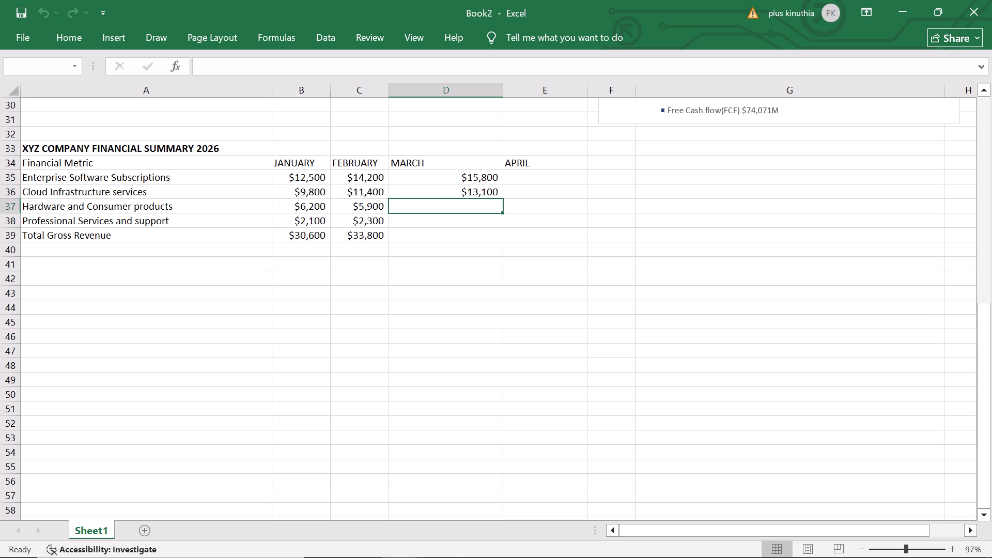
# Enter $6,400 as the March value for Hardware and Consumer products in cell D37.
pyautogui.hotkey('shift', '$')
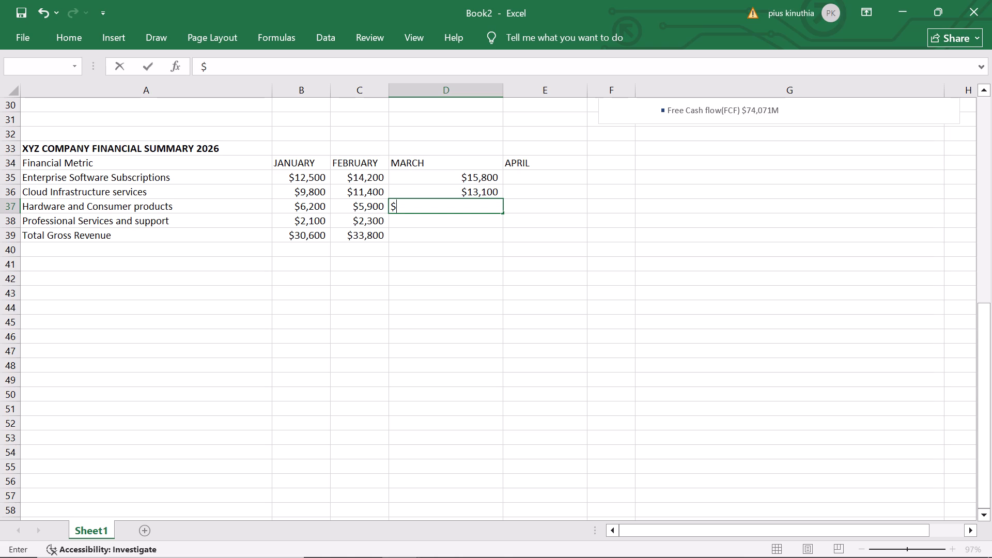
pyautogui.press('6')
pyautogui.write(',400')
pyautogui.click(417, 222)
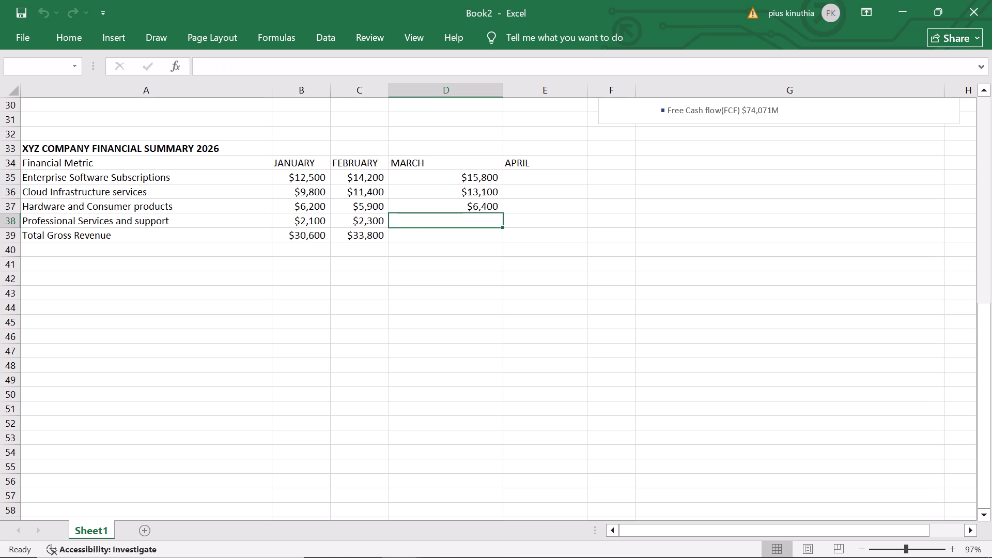
# Enter $2,500 as the March value for Professional Services and support in cell D38.
pyautogui.hotkey('shift', '$')
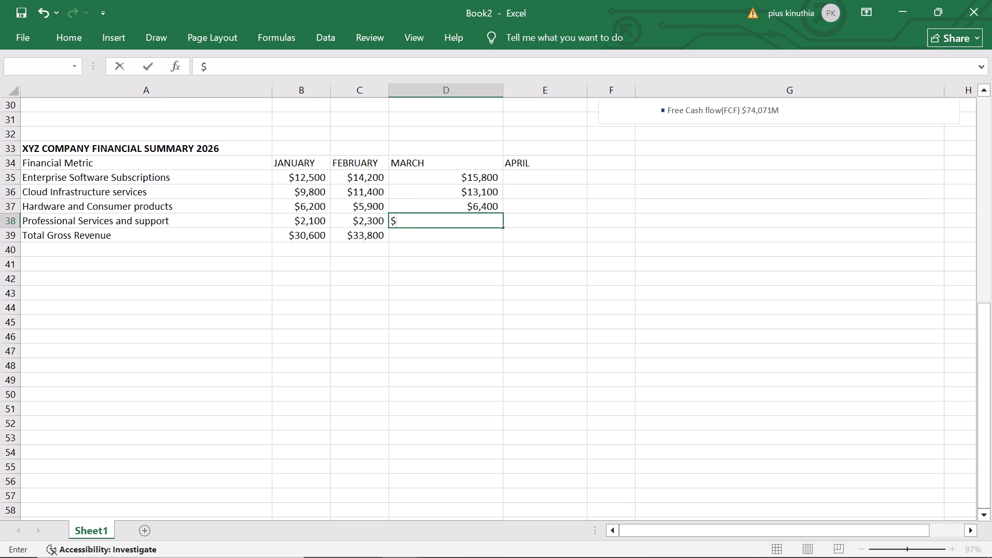
pyautogui.press('2')
pyautogui.write(',500')
pyautogui.click(418, 237)
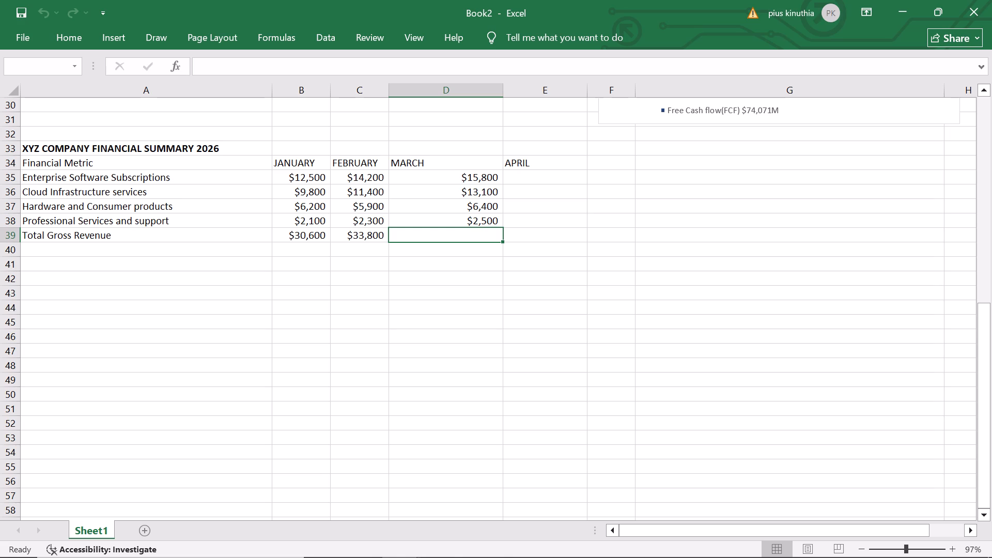
# Enter $37,800 as the March value for Total Gross Revenue in cell D39.
pyautogui.hotkey('shift', '$')
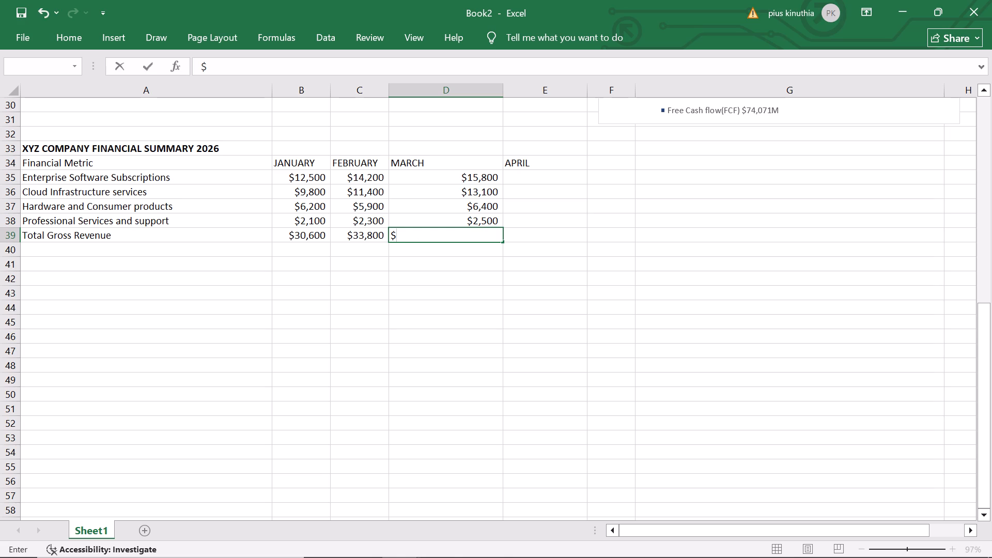
pyautogui.write('37')
pyautogui.write(',800')
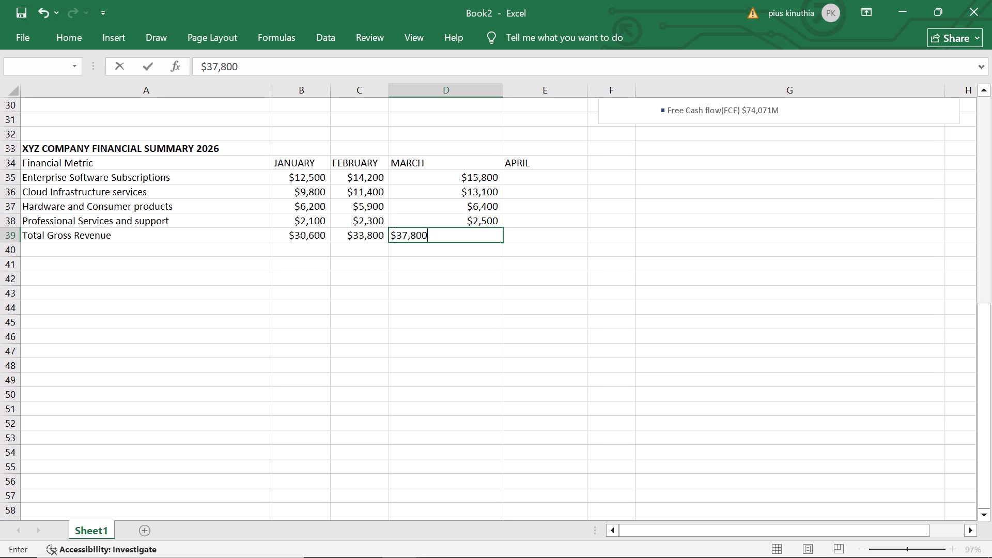
pyautogui.click(528, 181)
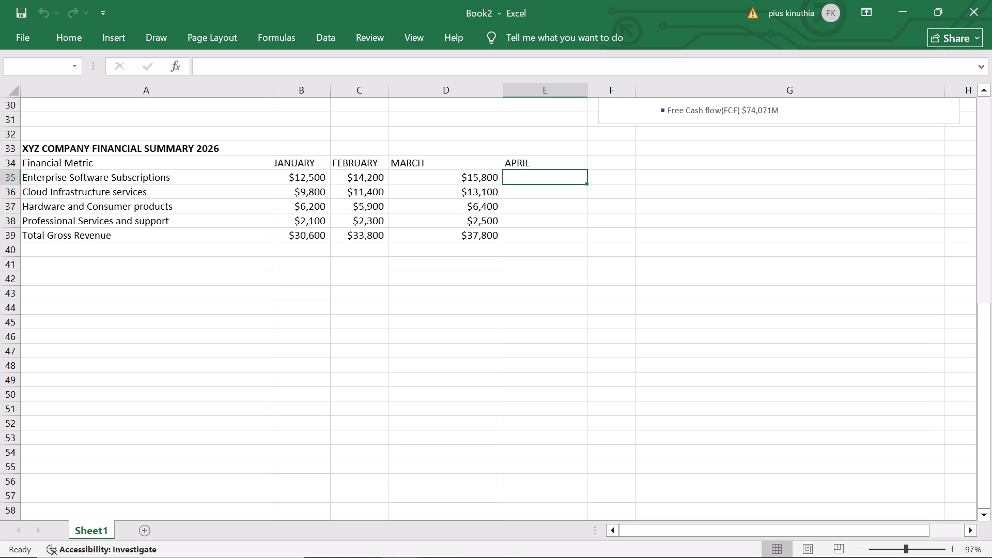
# Enter $18,100 as the April value for Enterprise Software Subscriptions in cell E35.
pyautogui.hotkey('shift', '$')
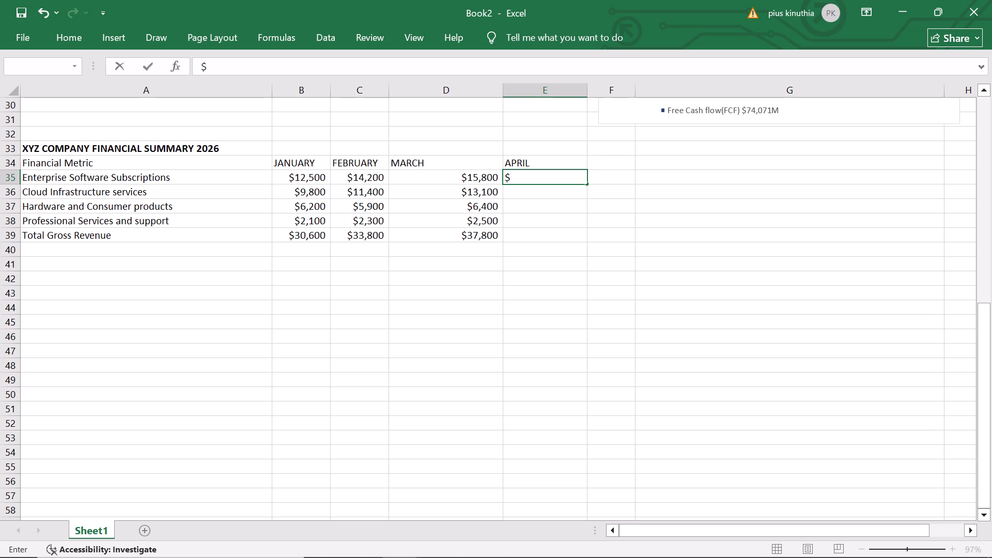
pyautogui.write('18')
pyautogui.write(',100')
pyautogui.click(527, 196)
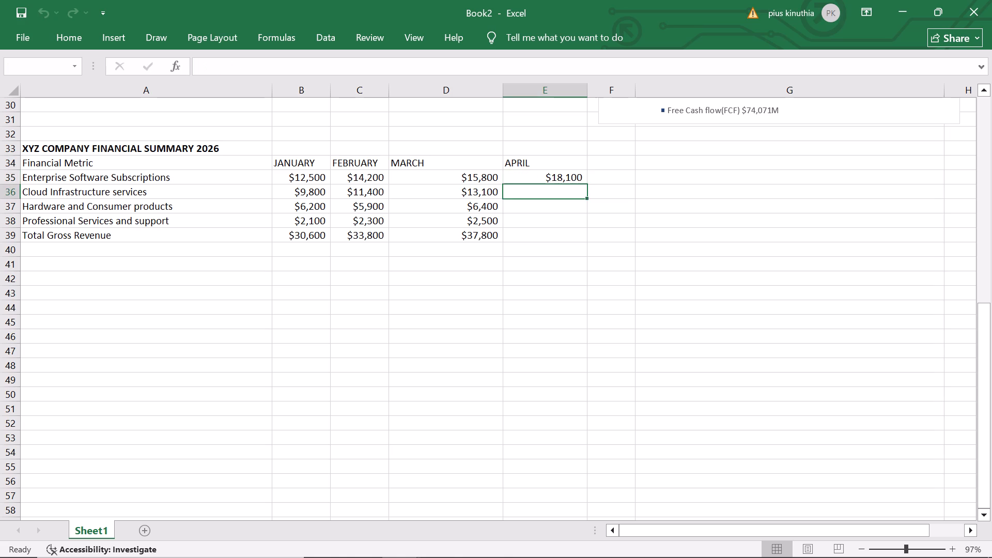
# Enter $14,900 as the April value for Cloud Infrastructure services in cell E36.
pyautogui.hotkey('shift', '$')
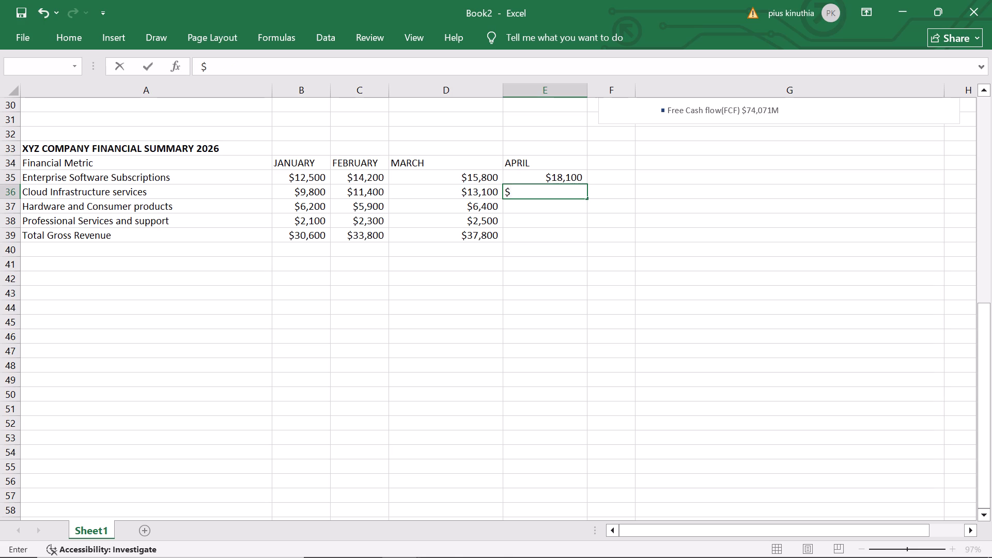
pyautogui.press('1')
pyautogui.press('4')
pyautogui.press(',')
pyautogui.write('900')
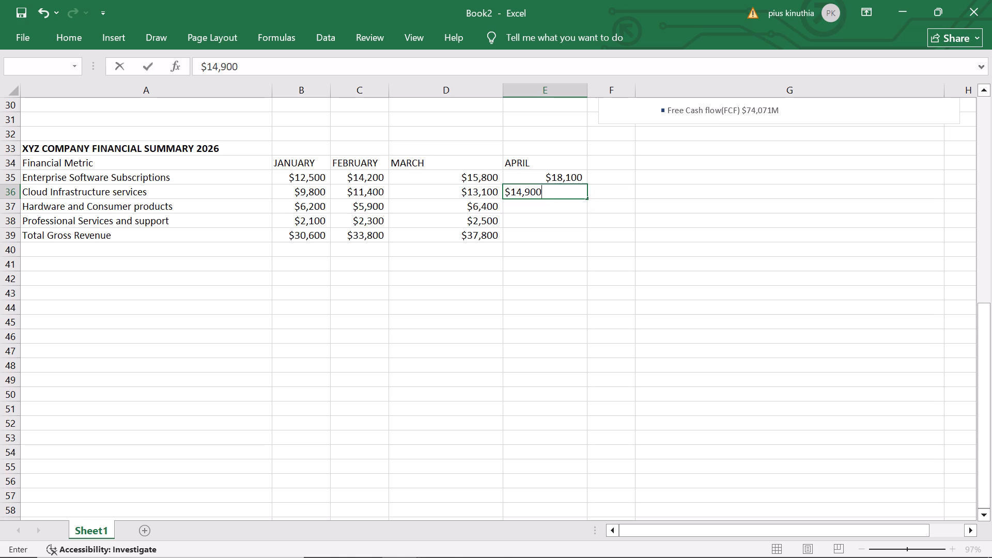
pyautogui.click(550, 211)
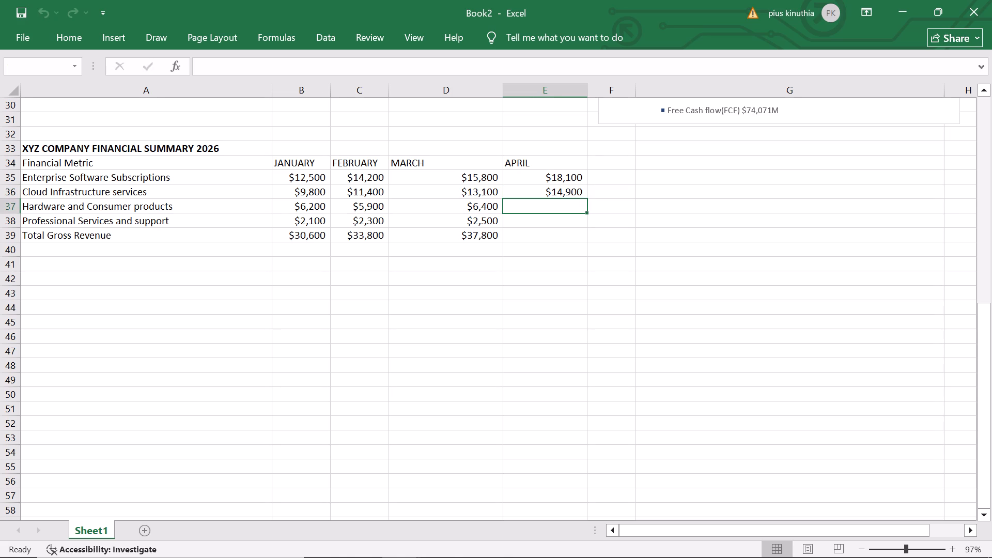
# Enter $7,800 as the April value for Hardware and Consumer products in cell E37.
pyautogui.hotkey('shift', '$')
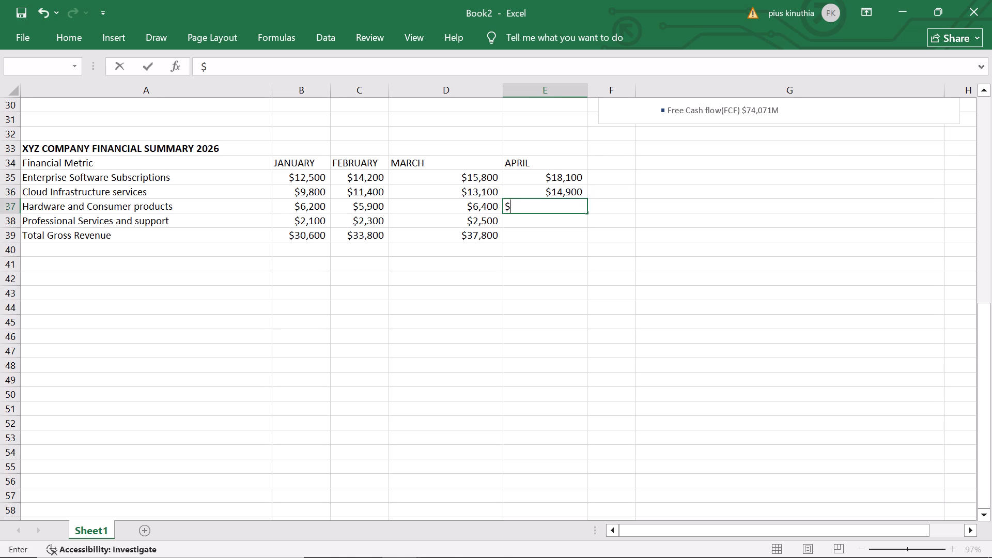
pyautogui.press('7')
pyautogui.write(',800')
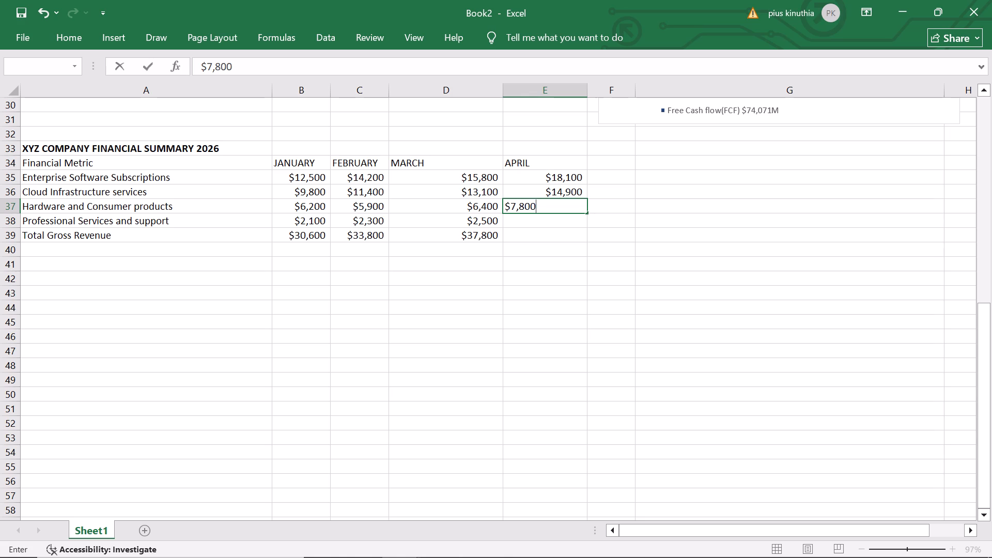
pyautogui.click(553, 226)
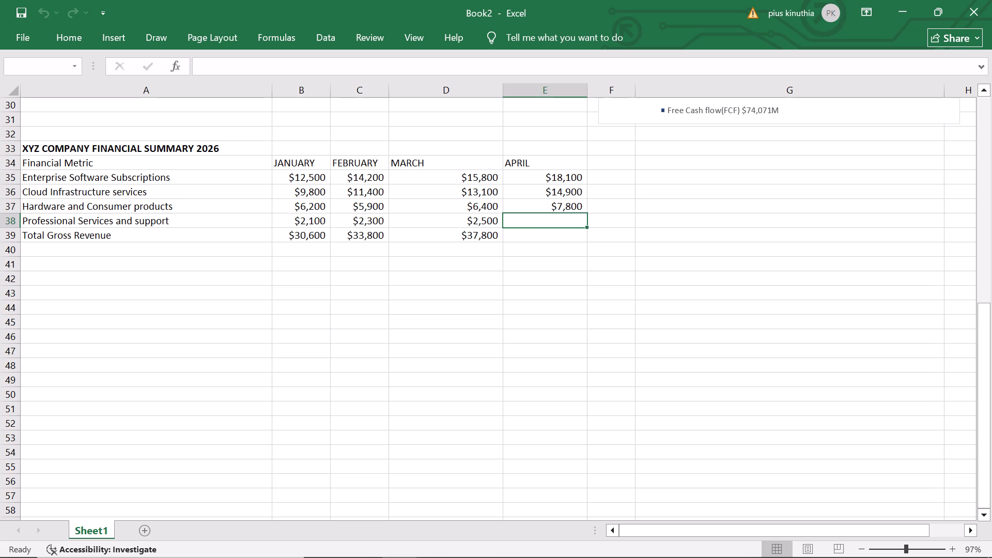
# Enter $2,900 as the April value for Professional Services and support in cell E38.
pyautogui.hotkey('shift', '$')
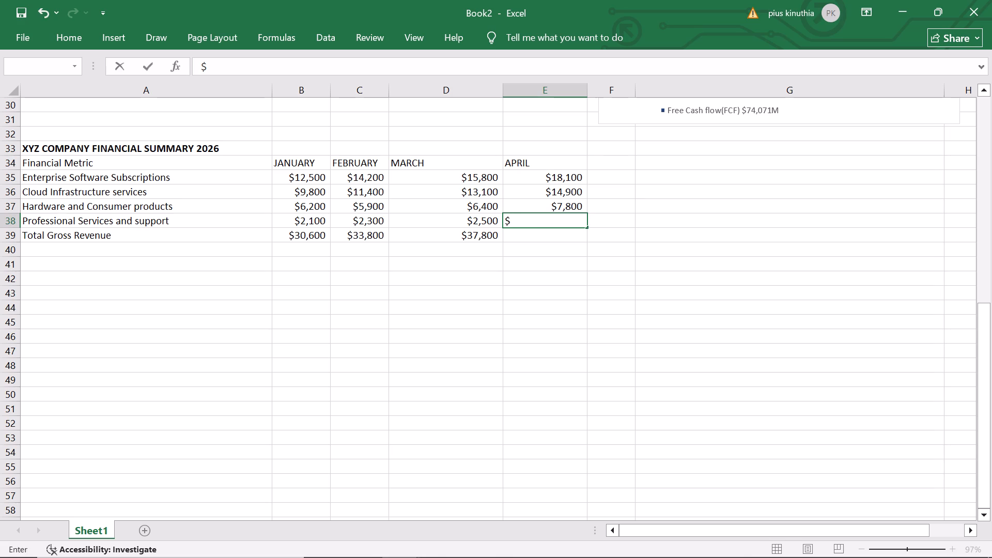
pyautogui.press('2')
pyautogui.write(',900')
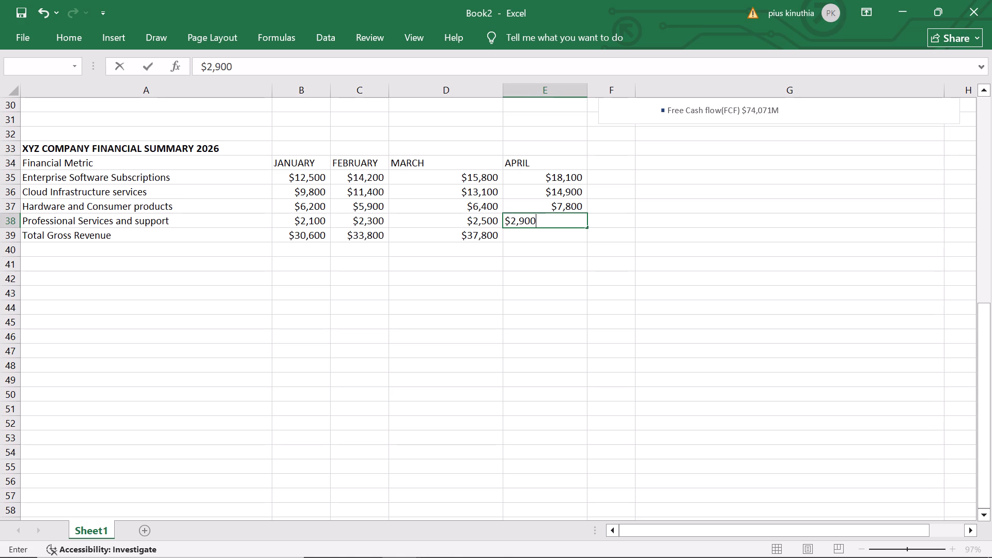
pyautogui.click(532, 236)
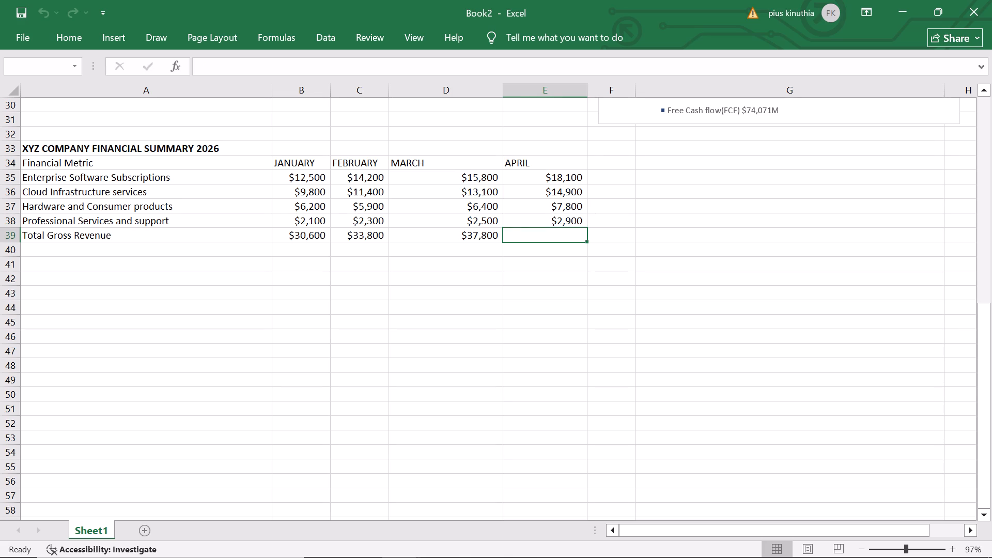
# Enter $43,700 as the April value for Total Gross Revenue in cell E39.
pyautogui.hotkey('shift', '$')
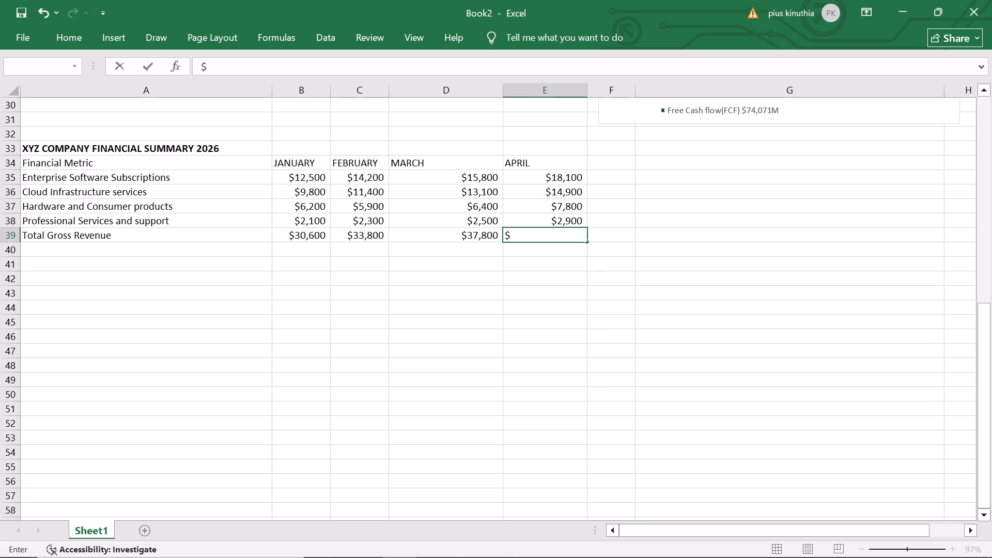
pyautogui.press('4')
pyautogui.press('3')
pyautogui.write(',700')
pyautogui.click(601, 164)
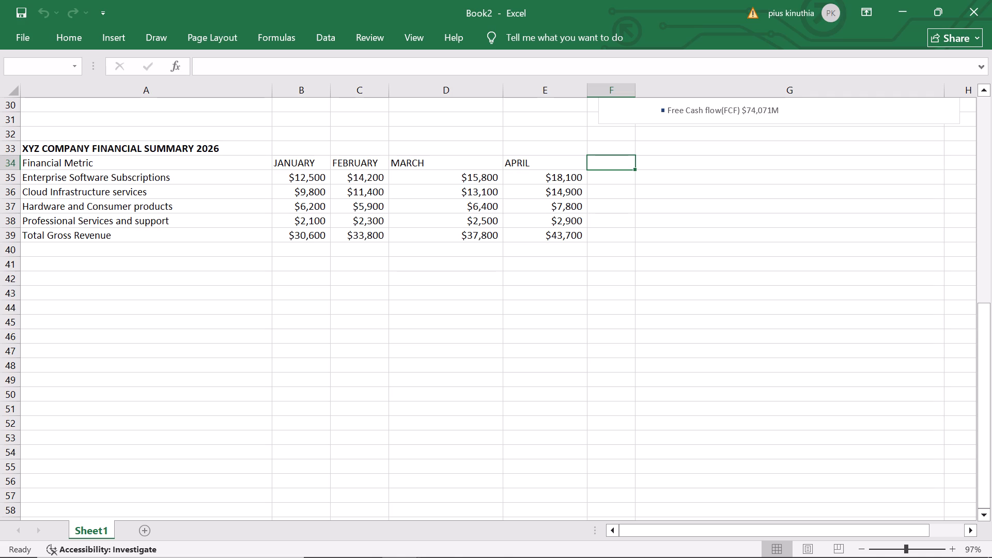
# Add the column header TOTAL in cell F34, beside the APRIL header.
pyautogui.write('TO')
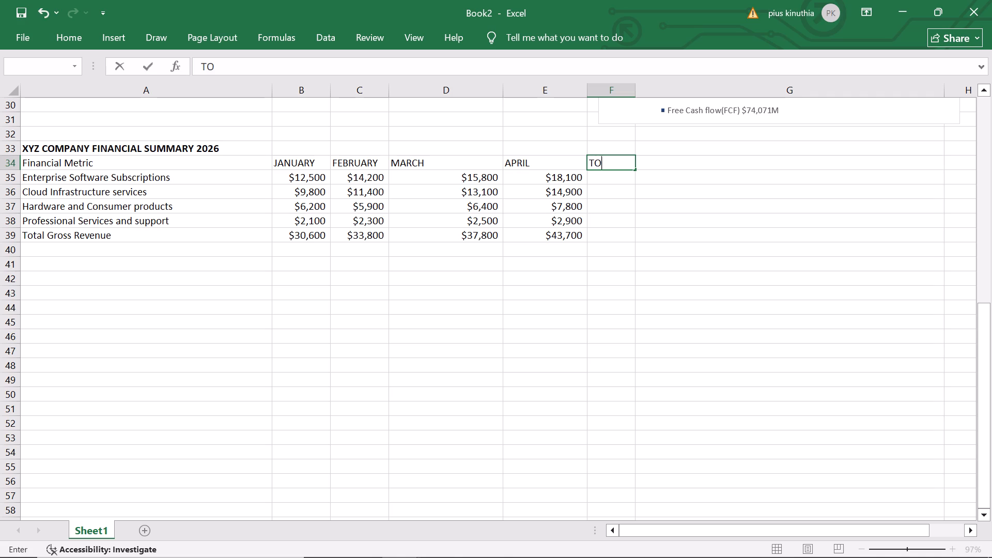
pyautogui.write('TAL')
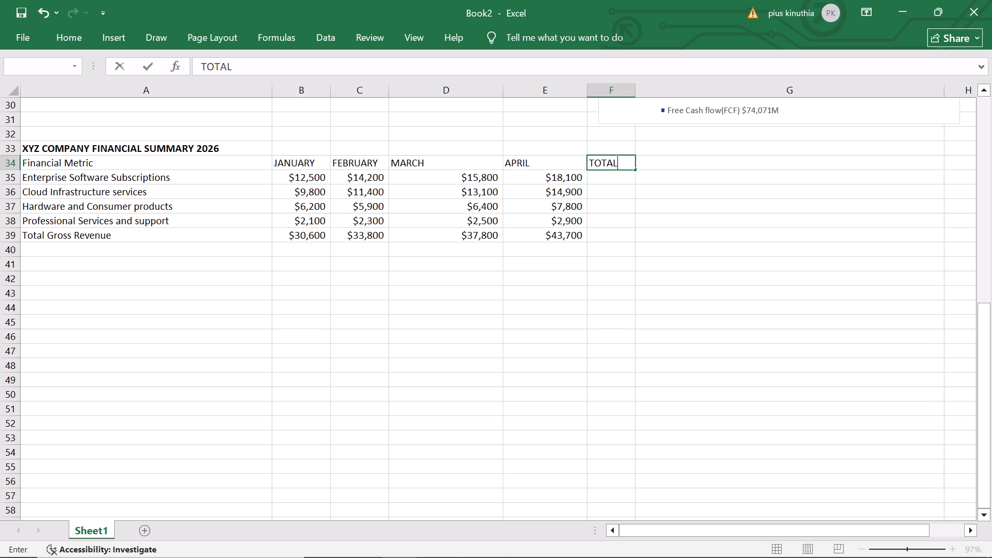
pyautogui.click(606, 183)
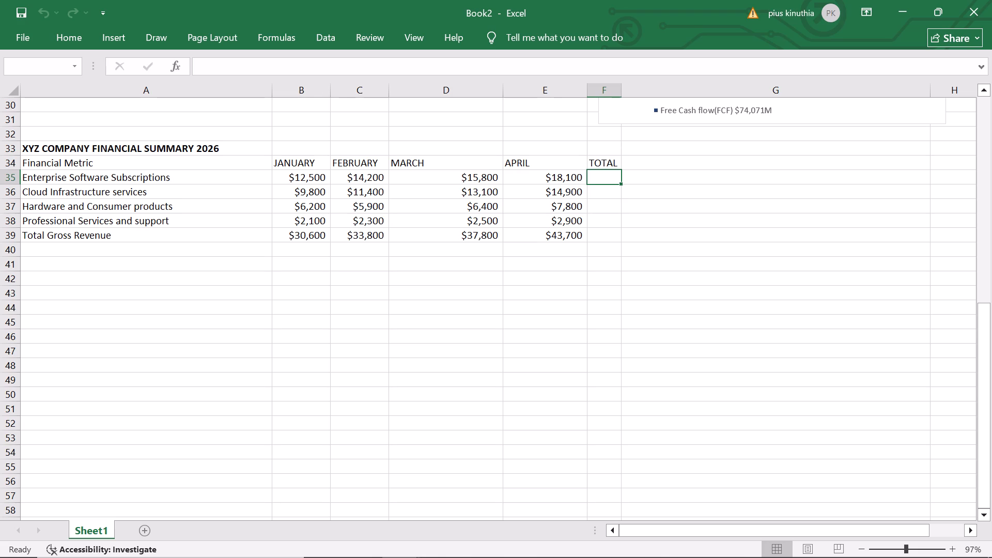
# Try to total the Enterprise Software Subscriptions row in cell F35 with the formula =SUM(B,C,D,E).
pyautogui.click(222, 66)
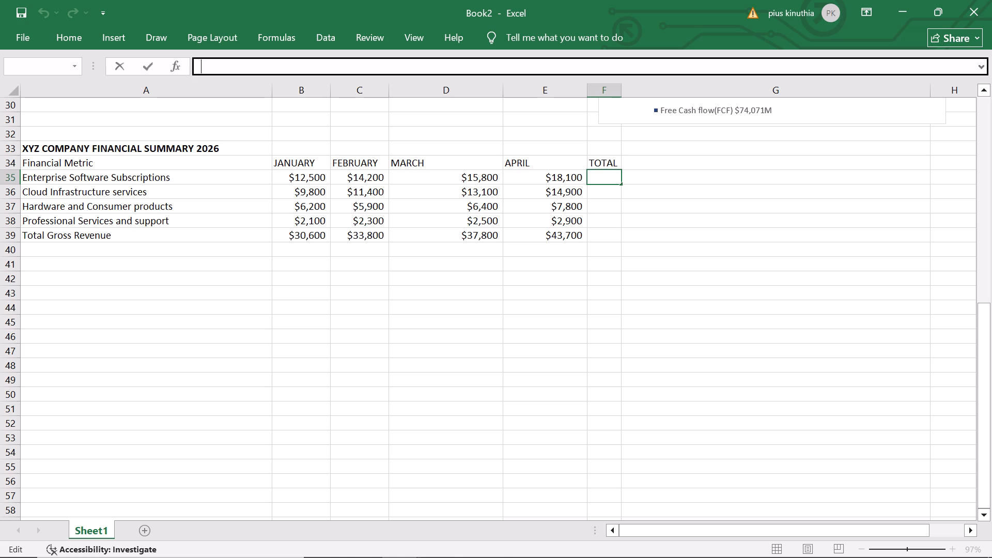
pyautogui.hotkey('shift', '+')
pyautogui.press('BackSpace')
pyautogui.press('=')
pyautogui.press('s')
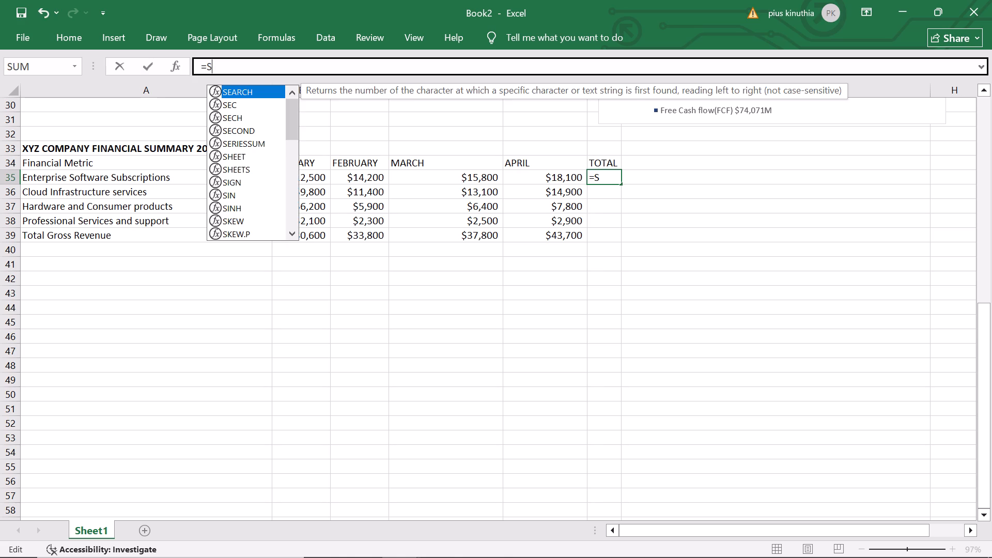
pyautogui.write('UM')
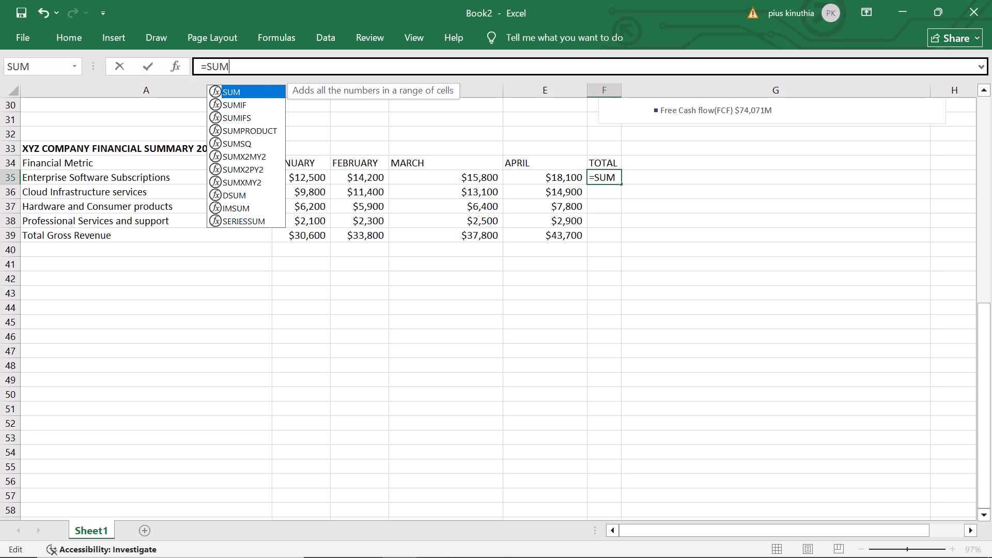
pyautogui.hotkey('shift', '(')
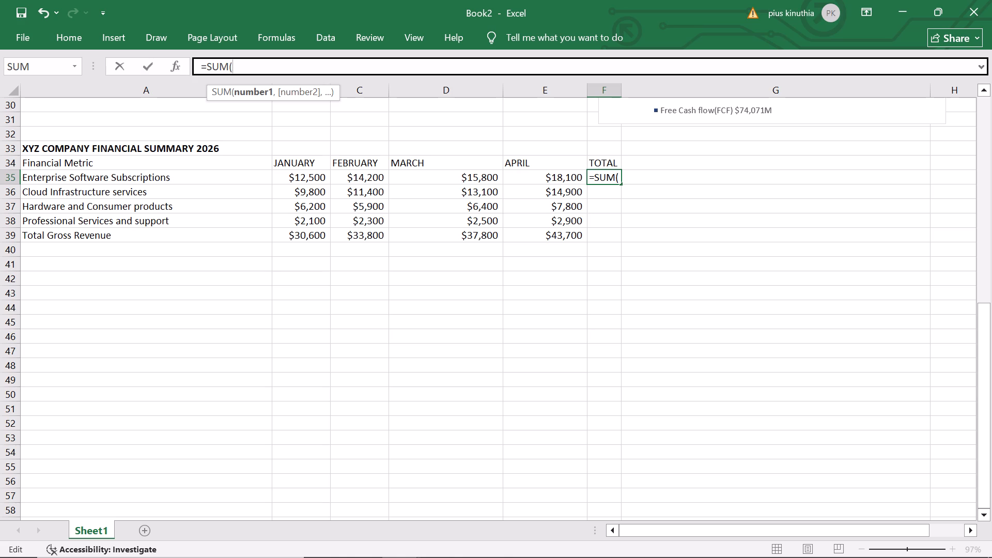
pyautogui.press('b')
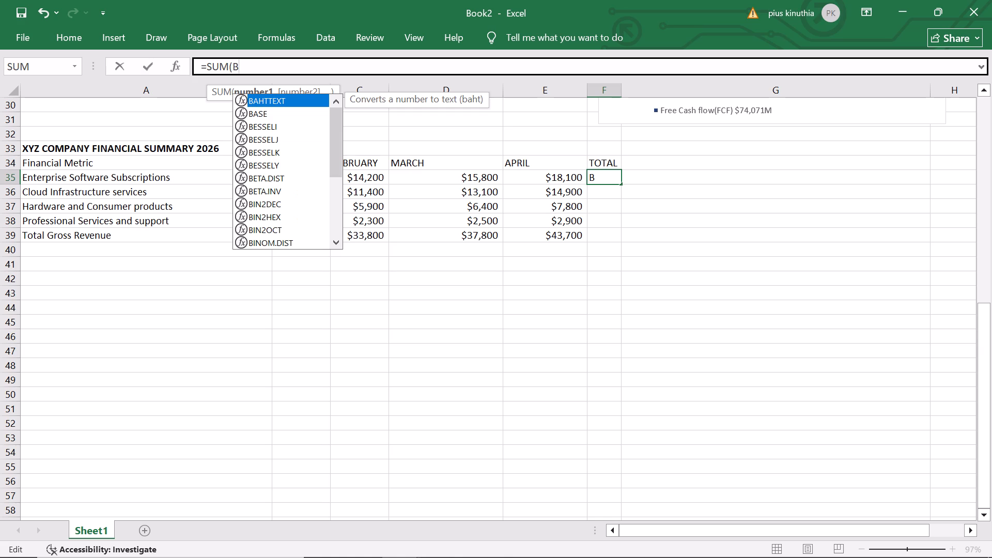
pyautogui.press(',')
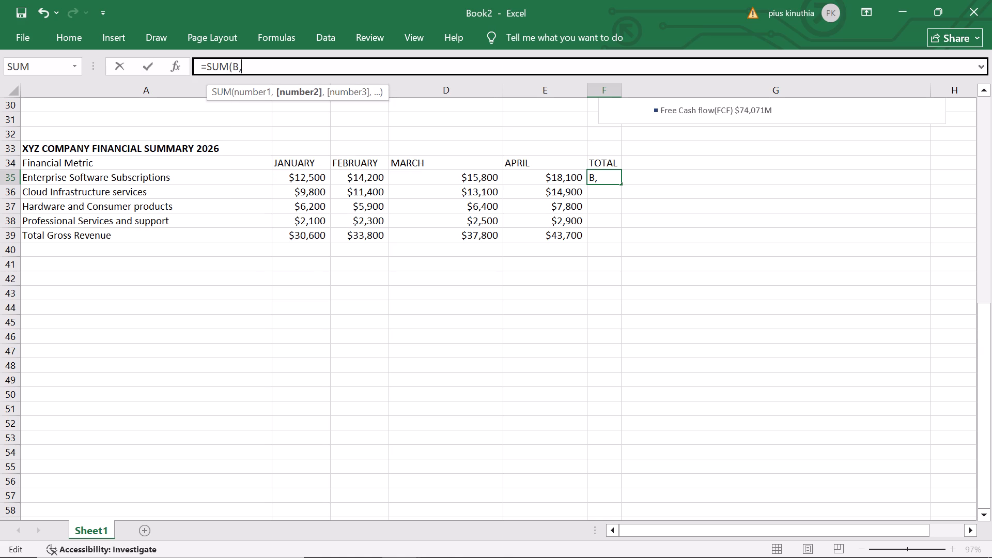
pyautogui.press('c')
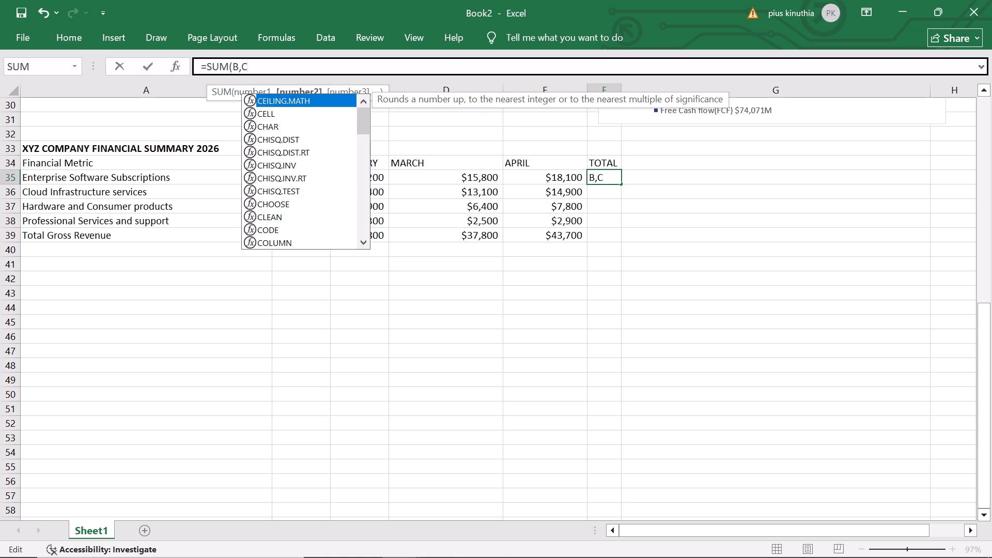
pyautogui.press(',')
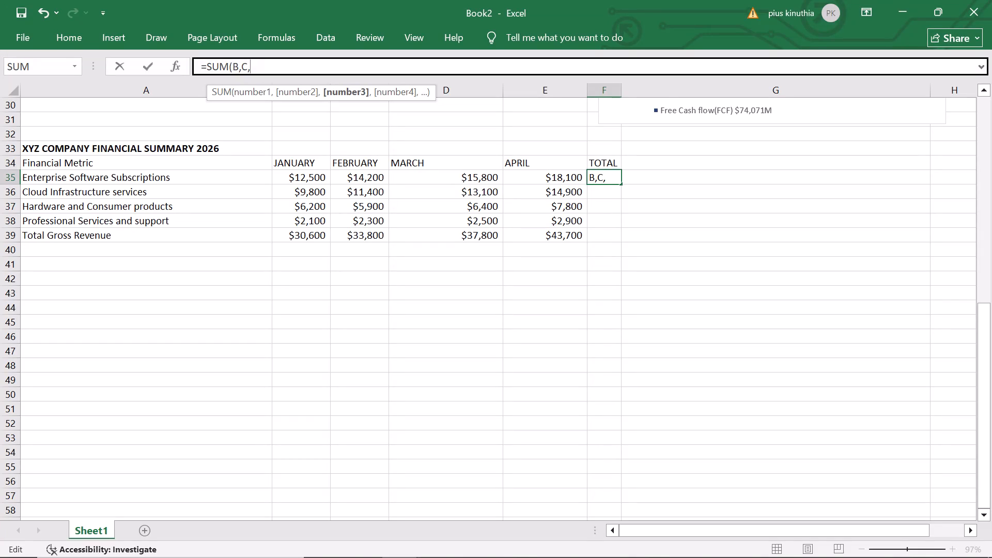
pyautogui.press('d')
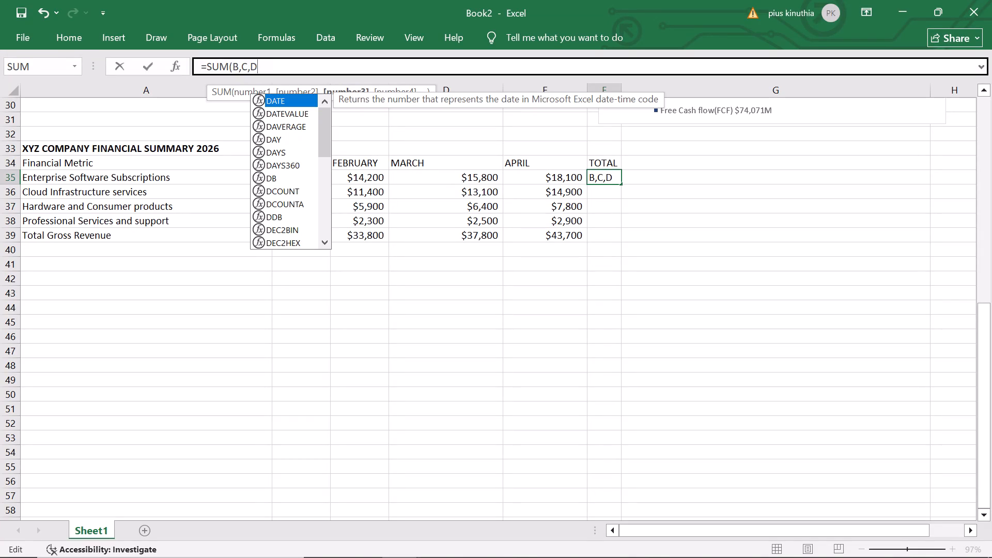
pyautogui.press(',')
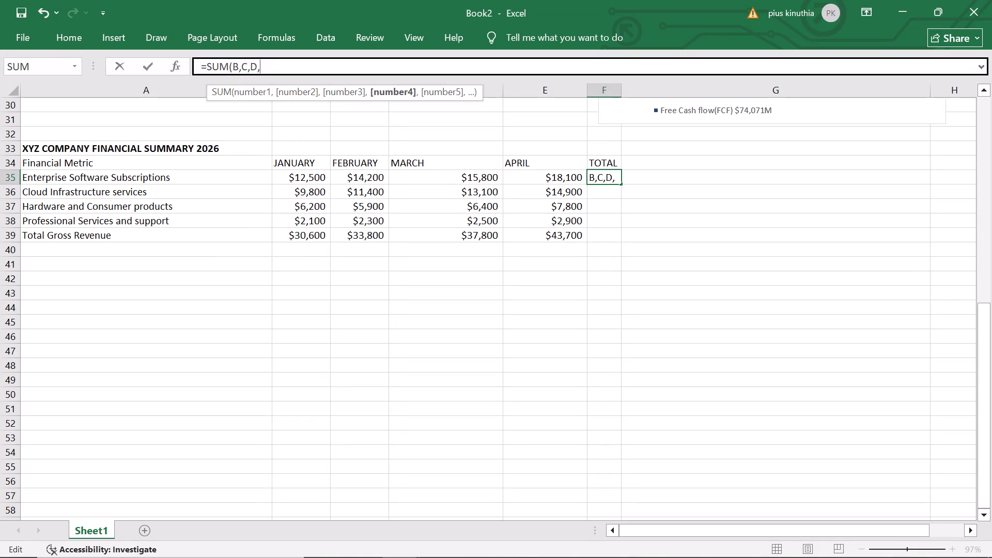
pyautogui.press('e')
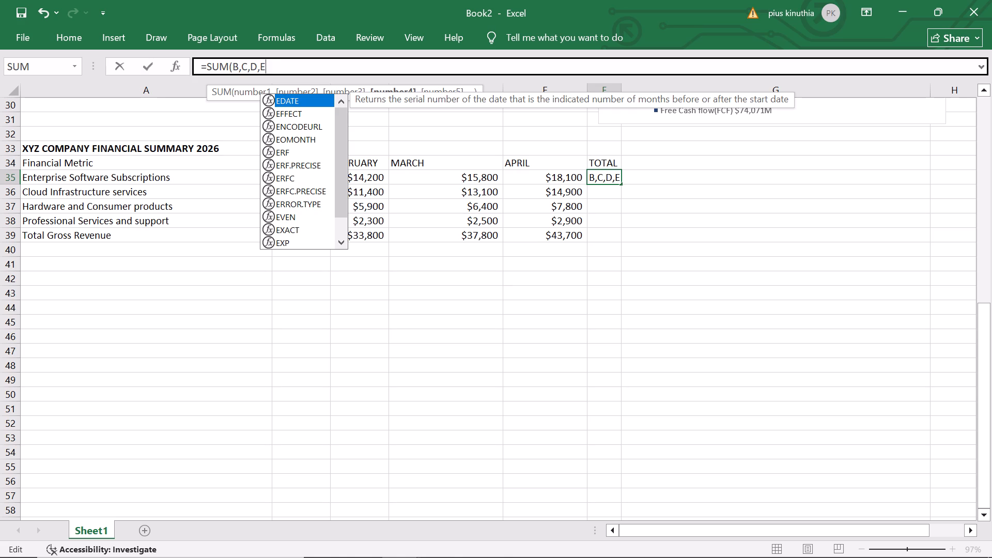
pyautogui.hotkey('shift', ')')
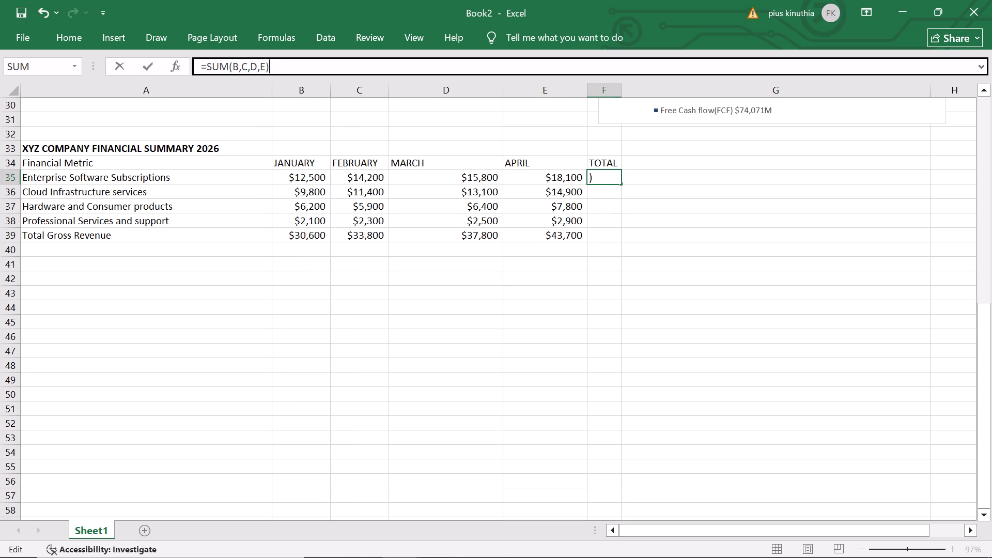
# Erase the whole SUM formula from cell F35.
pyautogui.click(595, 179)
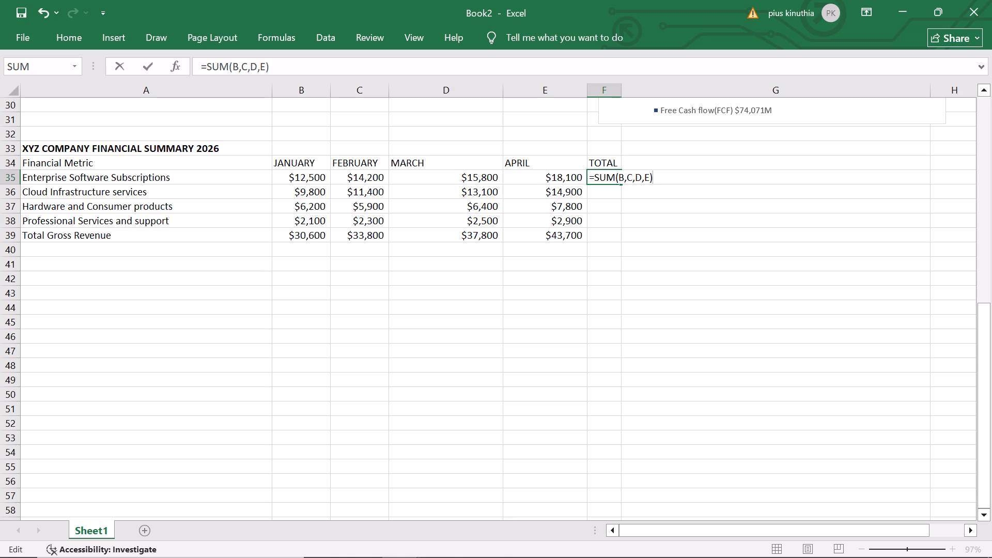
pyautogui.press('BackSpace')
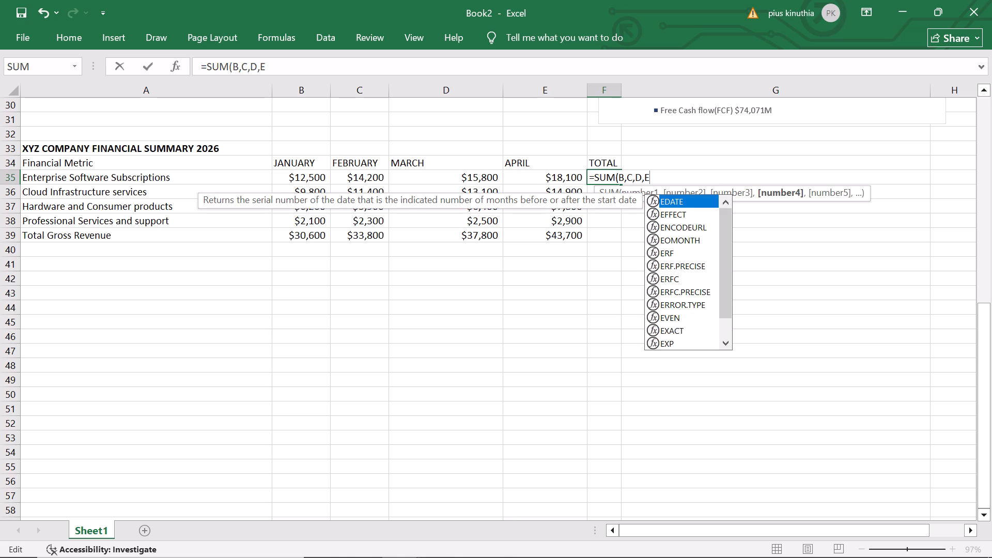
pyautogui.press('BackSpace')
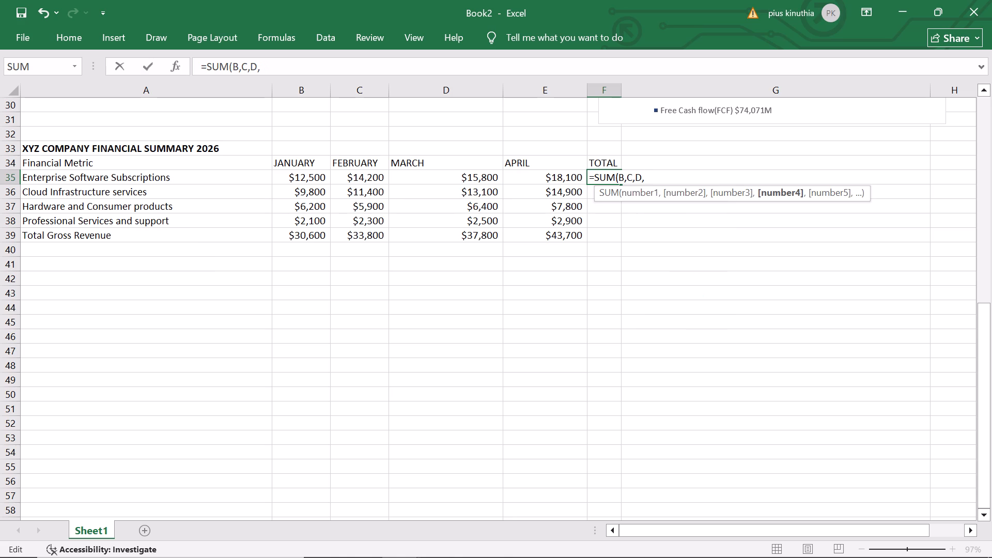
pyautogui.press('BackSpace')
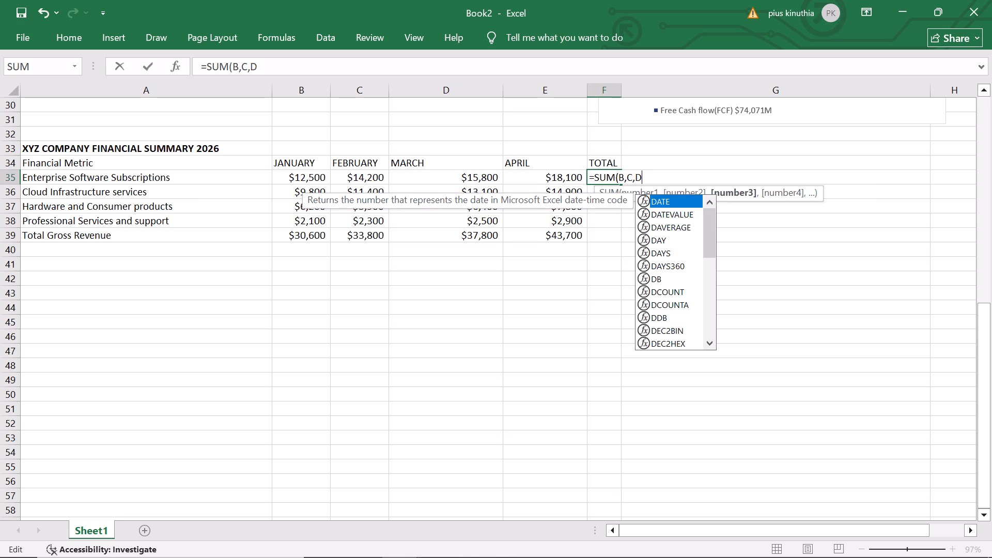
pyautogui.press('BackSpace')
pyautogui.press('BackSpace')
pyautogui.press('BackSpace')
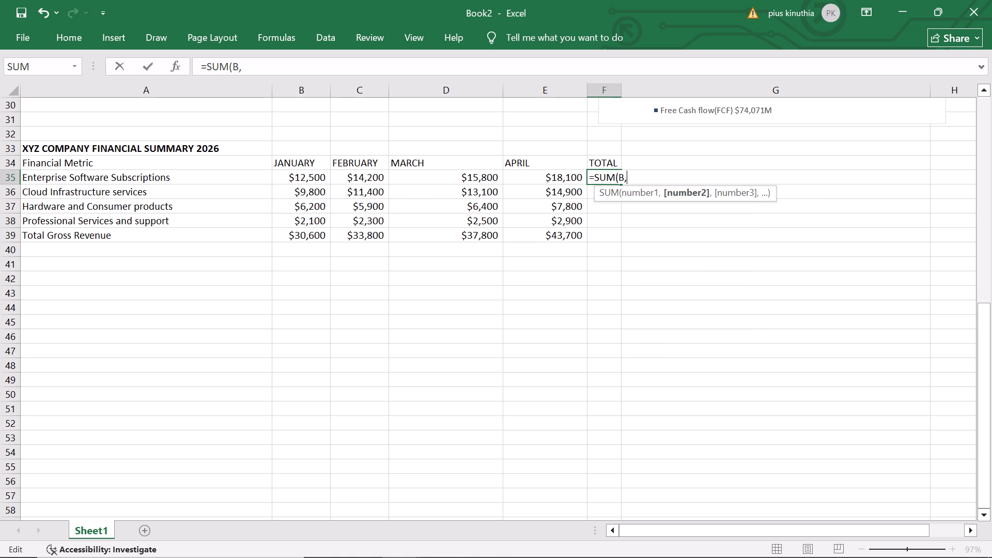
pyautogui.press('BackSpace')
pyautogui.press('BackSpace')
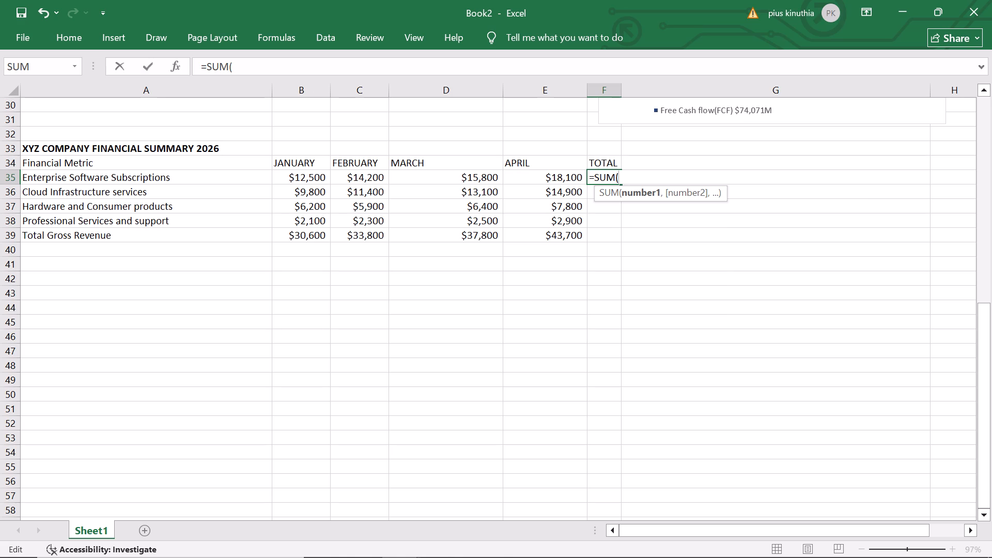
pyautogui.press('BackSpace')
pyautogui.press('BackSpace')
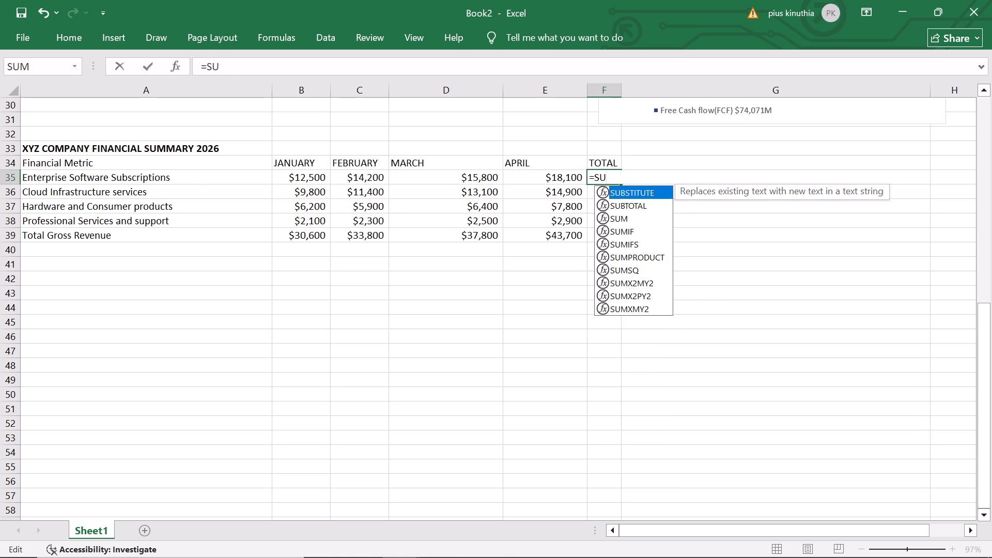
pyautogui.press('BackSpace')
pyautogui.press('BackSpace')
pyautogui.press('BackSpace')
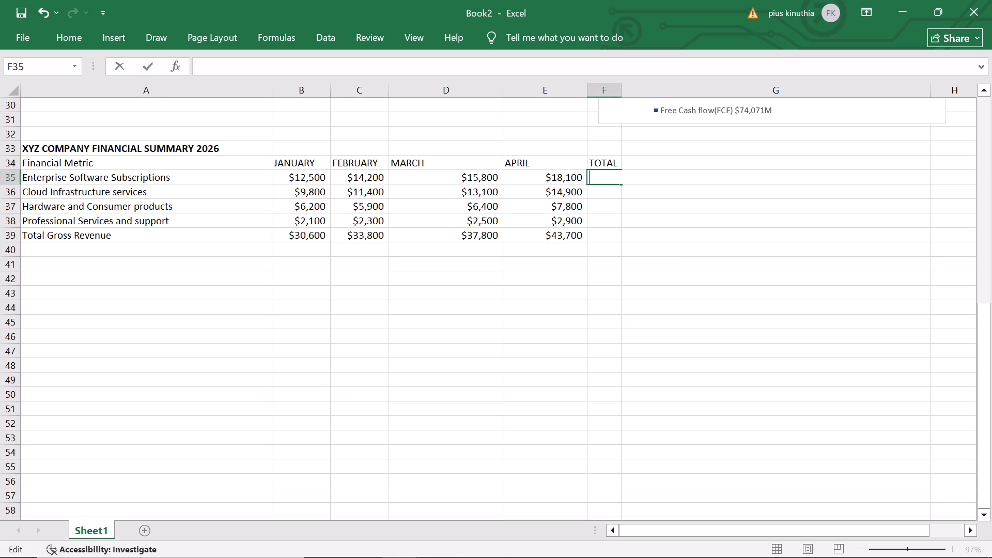
# Enter $60,600 as the TOTAL value for Enterprise Software Subscriptions in cell F35.
pyautogui.hotkey('shift', '$')
pyautogui.write('60')
pyautogui.press(',')
pyautogui.write('600')
pyautogui.click(616, 194)
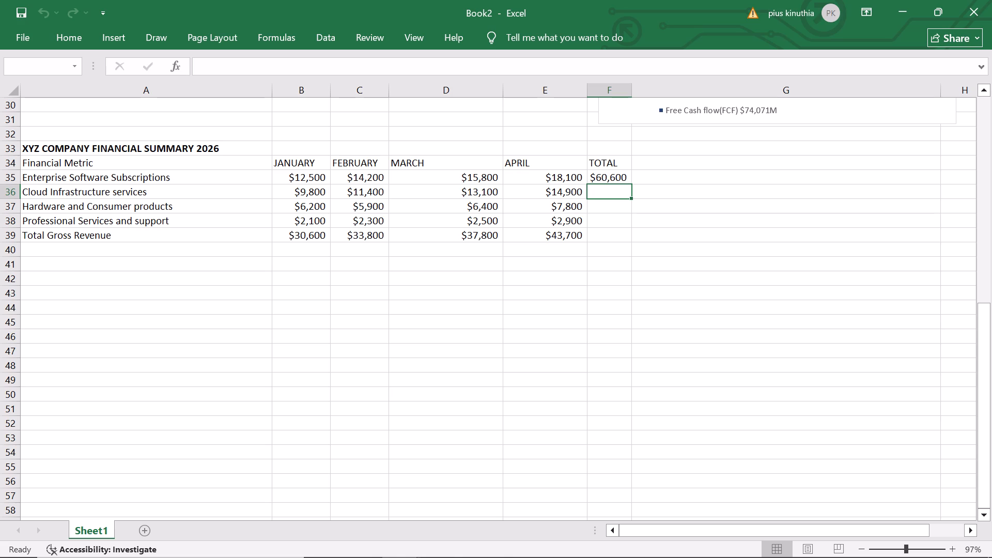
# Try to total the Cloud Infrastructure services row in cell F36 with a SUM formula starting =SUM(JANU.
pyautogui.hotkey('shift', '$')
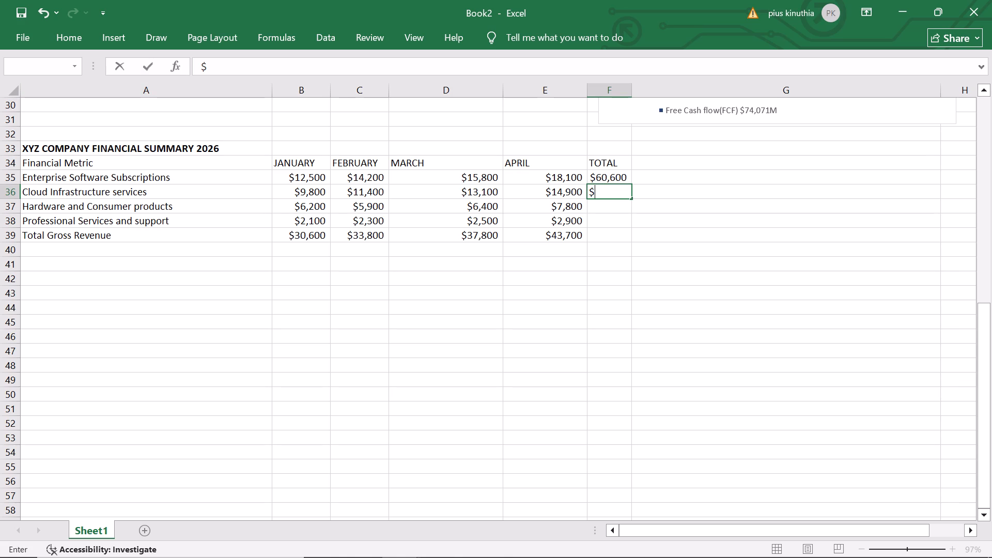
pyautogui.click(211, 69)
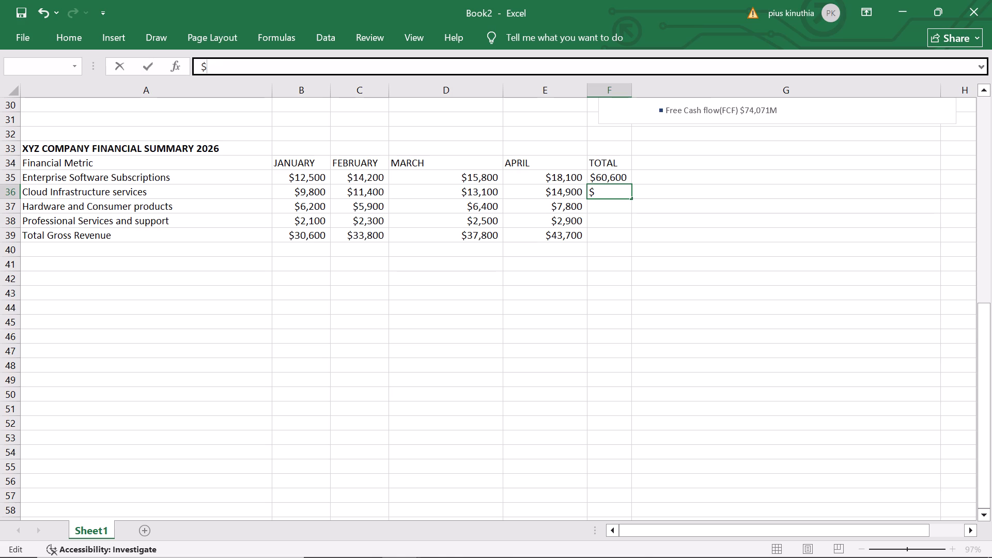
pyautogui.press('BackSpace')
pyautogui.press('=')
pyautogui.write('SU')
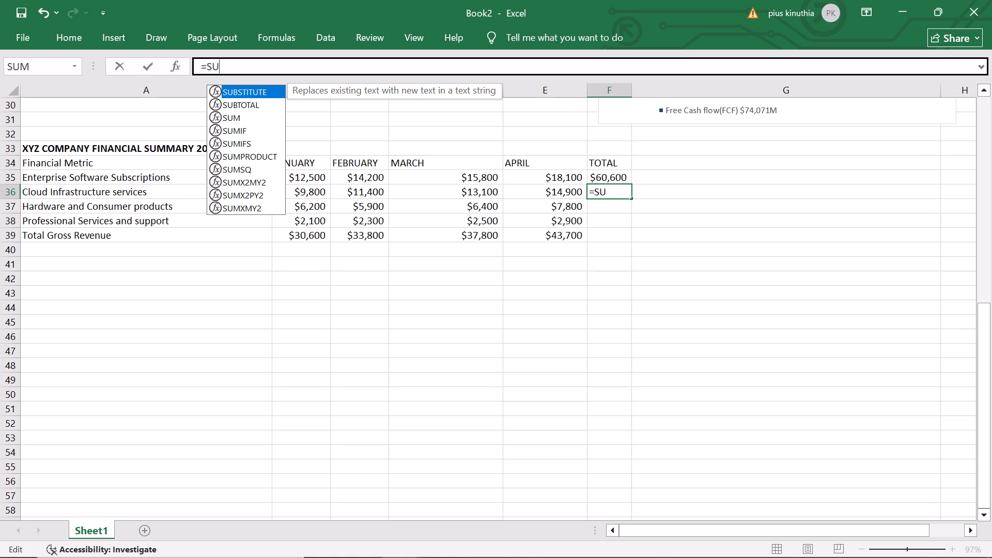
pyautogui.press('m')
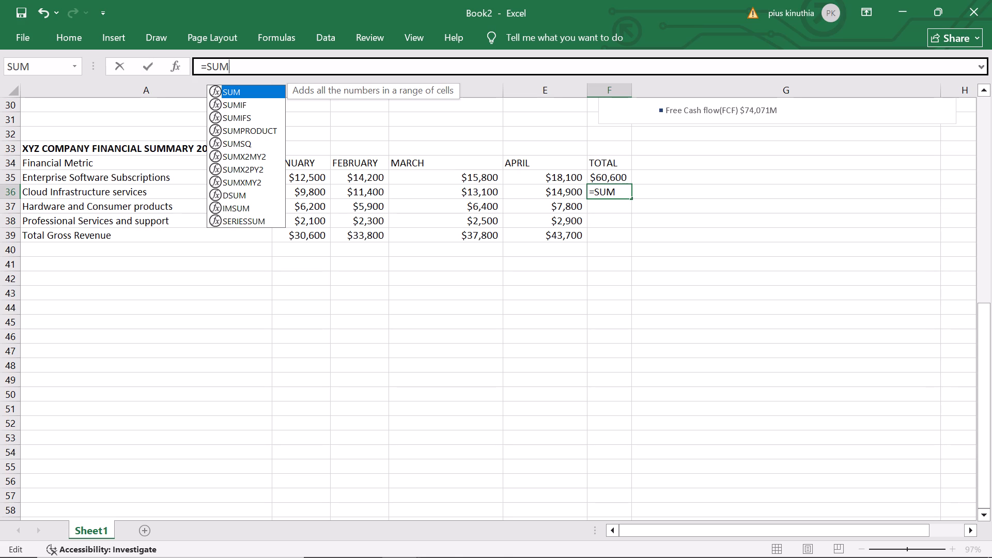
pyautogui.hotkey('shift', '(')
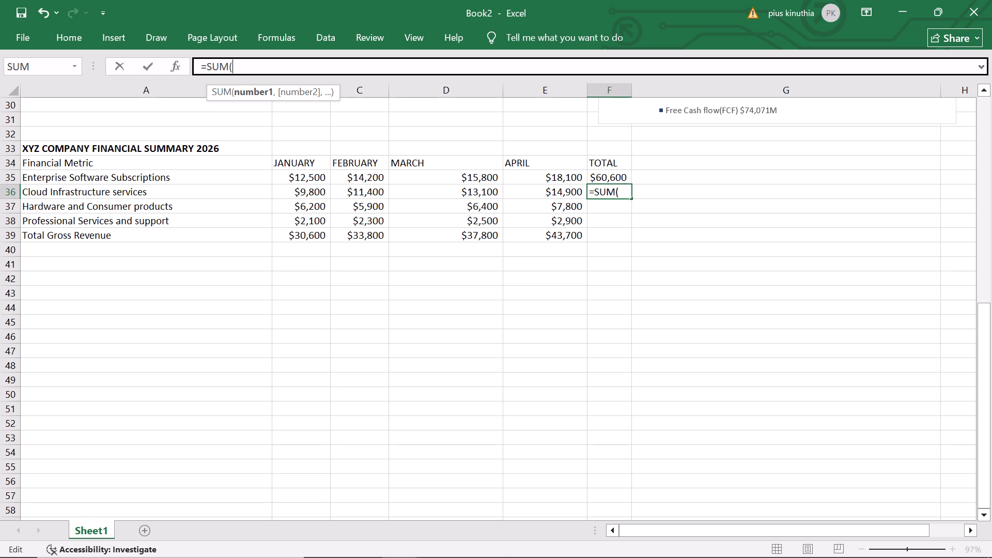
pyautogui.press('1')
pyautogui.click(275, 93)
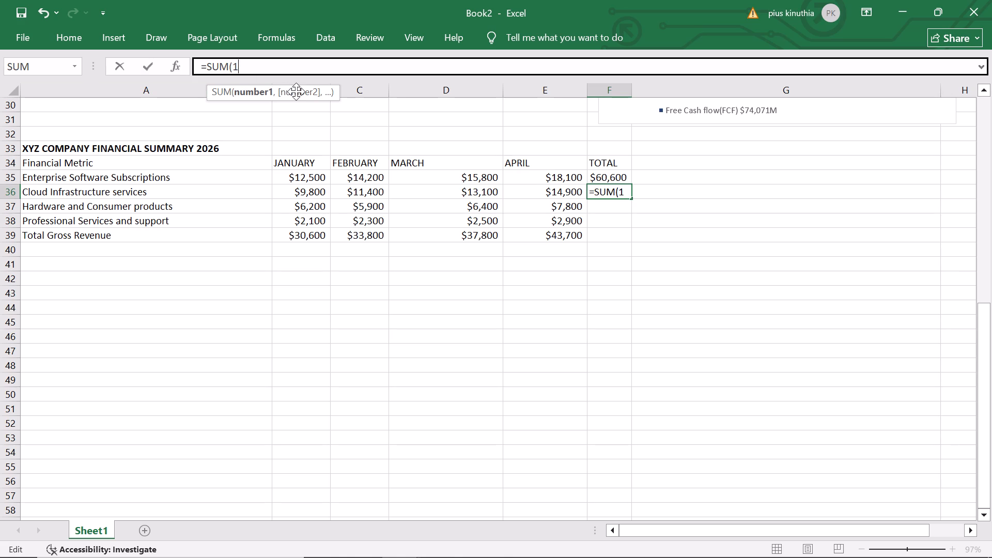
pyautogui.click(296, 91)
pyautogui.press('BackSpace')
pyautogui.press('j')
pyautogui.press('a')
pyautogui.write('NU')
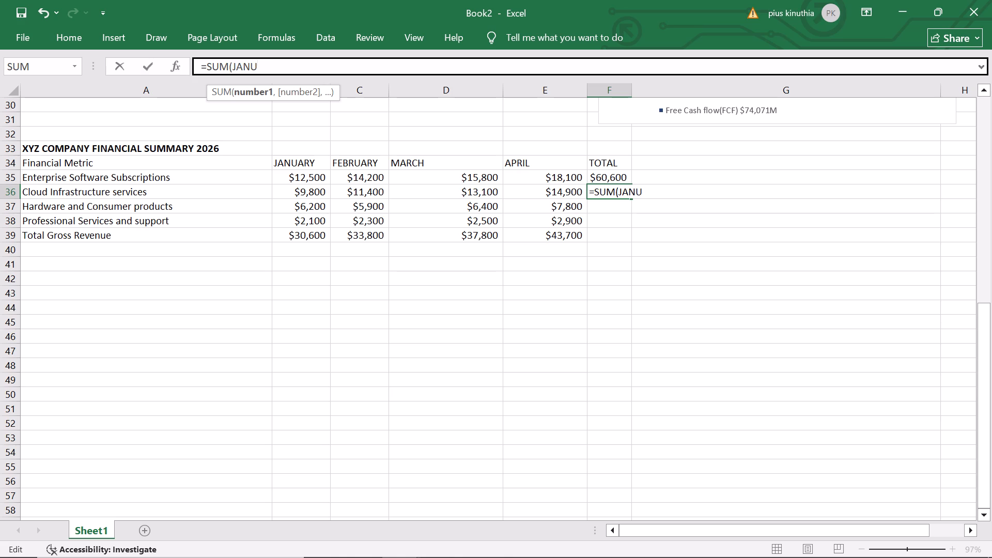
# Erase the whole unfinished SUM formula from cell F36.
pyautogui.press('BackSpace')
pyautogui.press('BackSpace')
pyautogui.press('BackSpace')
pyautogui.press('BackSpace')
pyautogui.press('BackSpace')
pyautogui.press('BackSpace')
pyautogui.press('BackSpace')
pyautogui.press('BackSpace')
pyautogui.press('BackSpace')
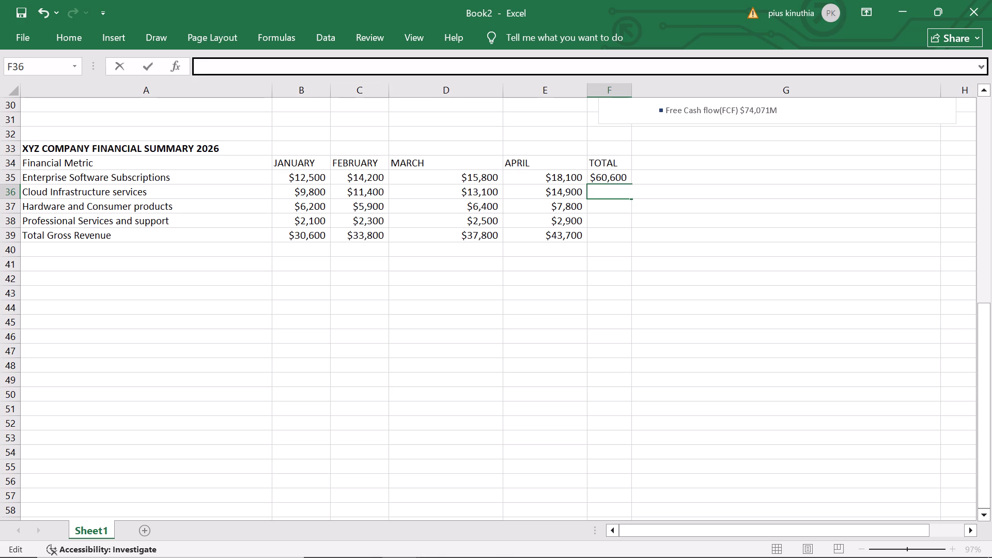
# Enter $49,200 as the TOTAL value for Cloud Infrastructure services in cell F36.
pyautogui.click(598, 188)
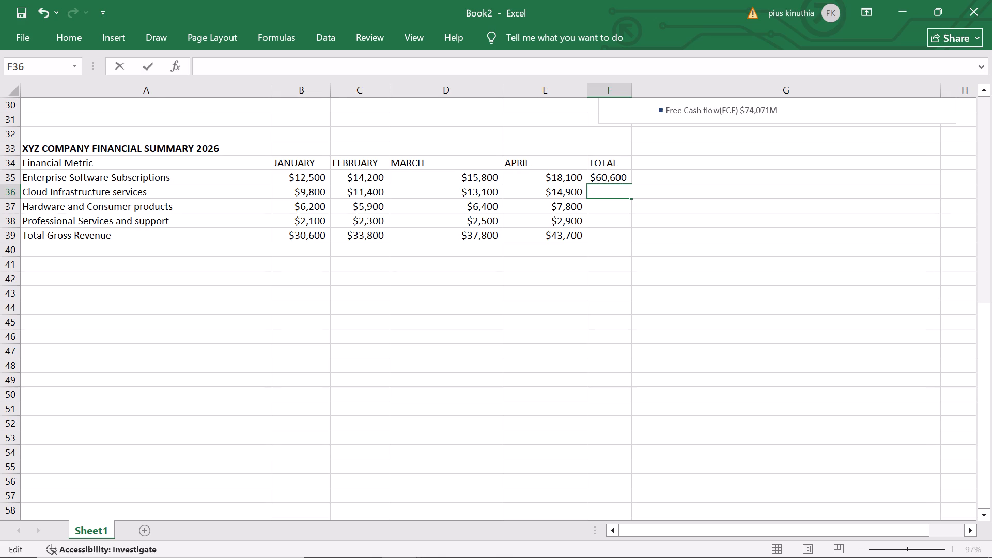
pyautogui.hotkey('shift', '$')
pyautogui.write('49')
pyautogui.press(',')
pyautogui.write('200')
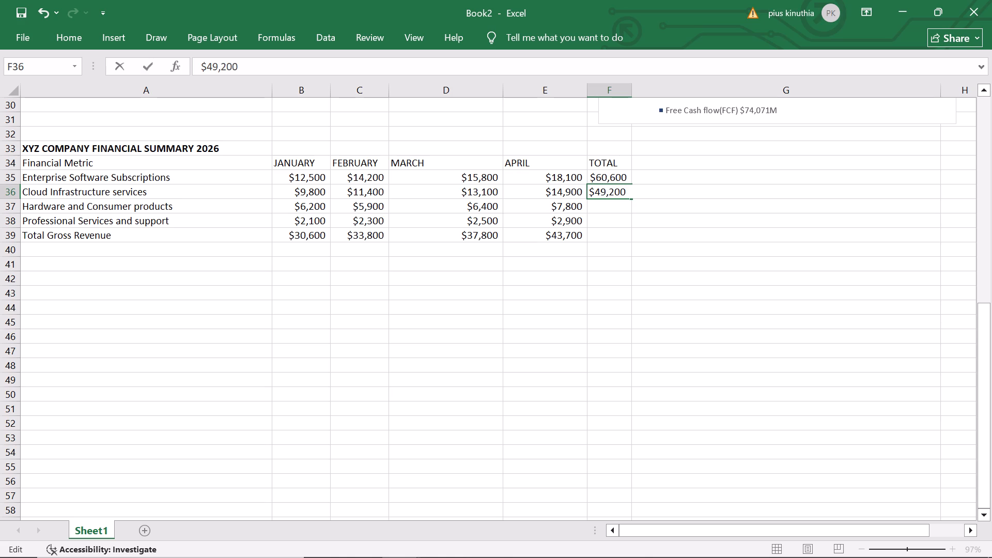
# Enter $26,300 as the TOTAL value for Hardware and Consumer products in cell F37.
pyautogui.click(607, 205)
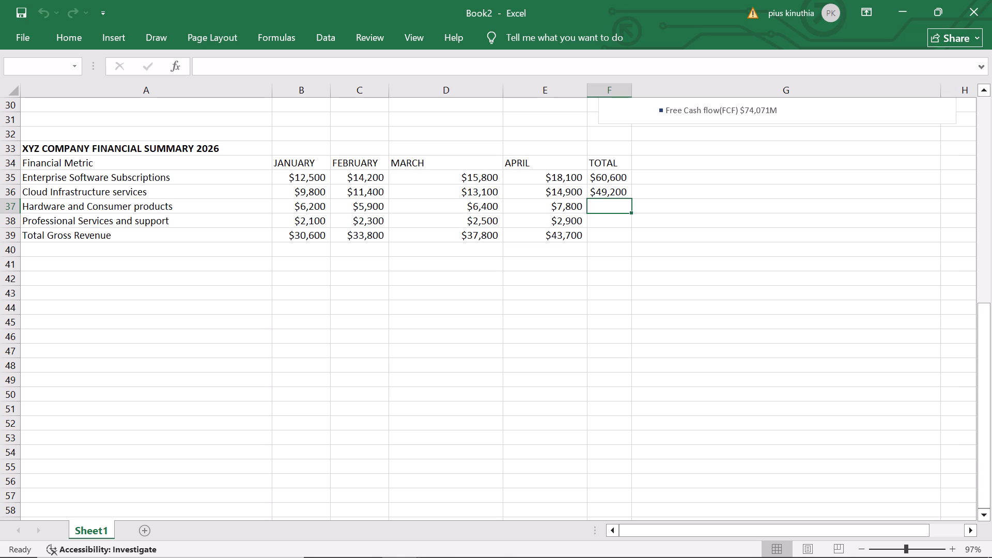
pyautogui.hotkey('shift', '$')
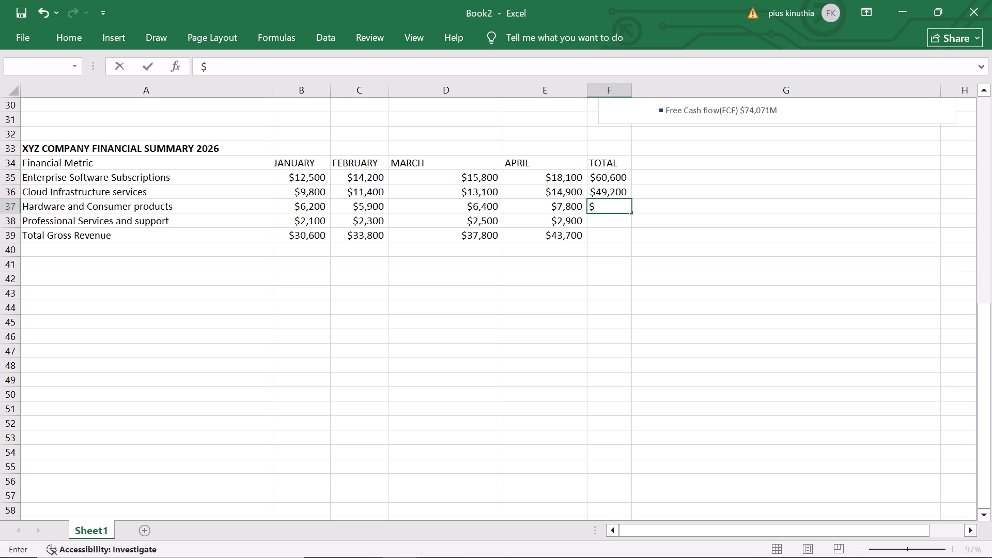
pyautogui.write('26')
pyautogui.press(',')
pyautogui.write('300')
# Enter $9800 as the TOTAL value for Professional Services and support in cell F38.
pyautogui.click(615, 223)
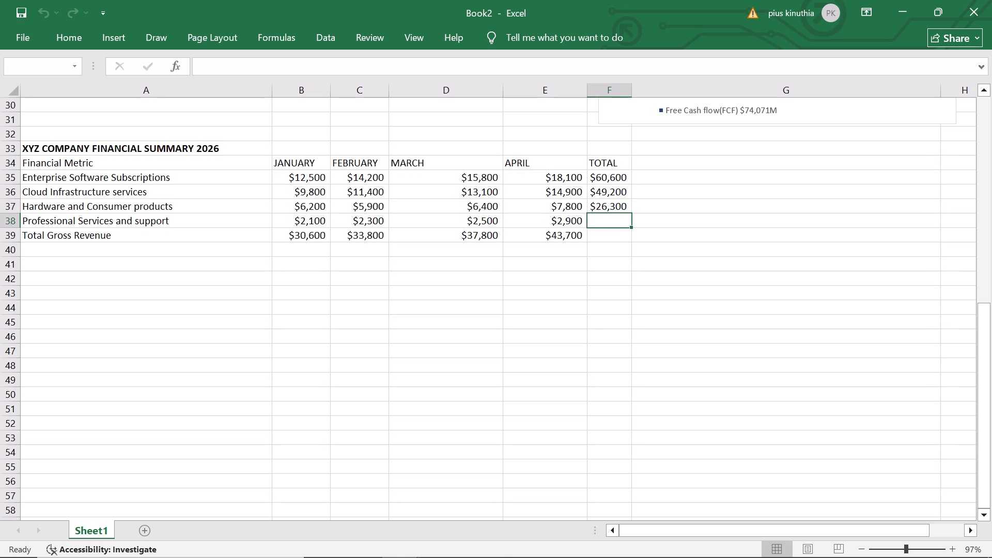
pyautogui.hotkey('shift', '$')
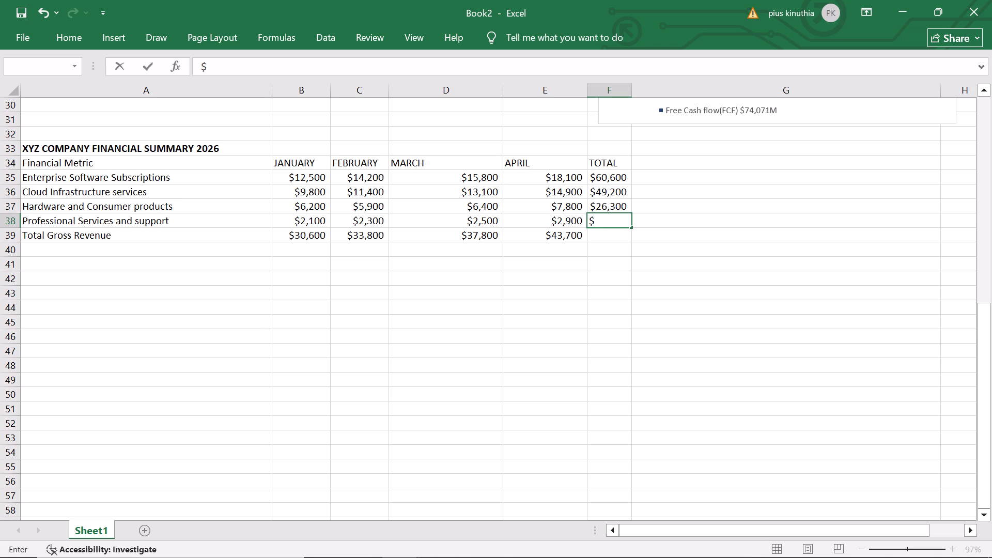
pyautogui.press('9')
pyautogui.write('800')
# Enter $145,900 as the TOTAL value for Total Gross Revenue in cell F39.
pyautogui.click(616, 237)
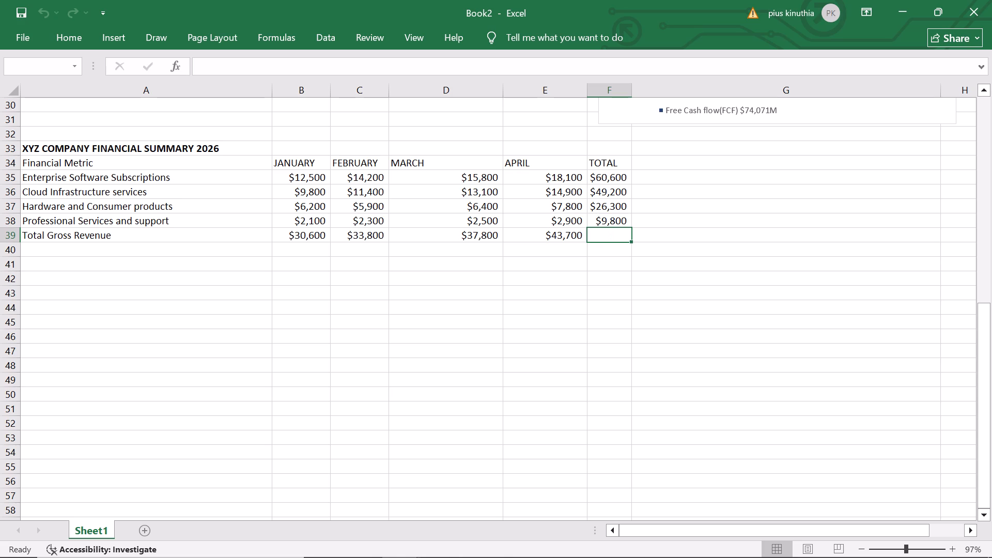
pyautogui.hotkey('shift', '$')
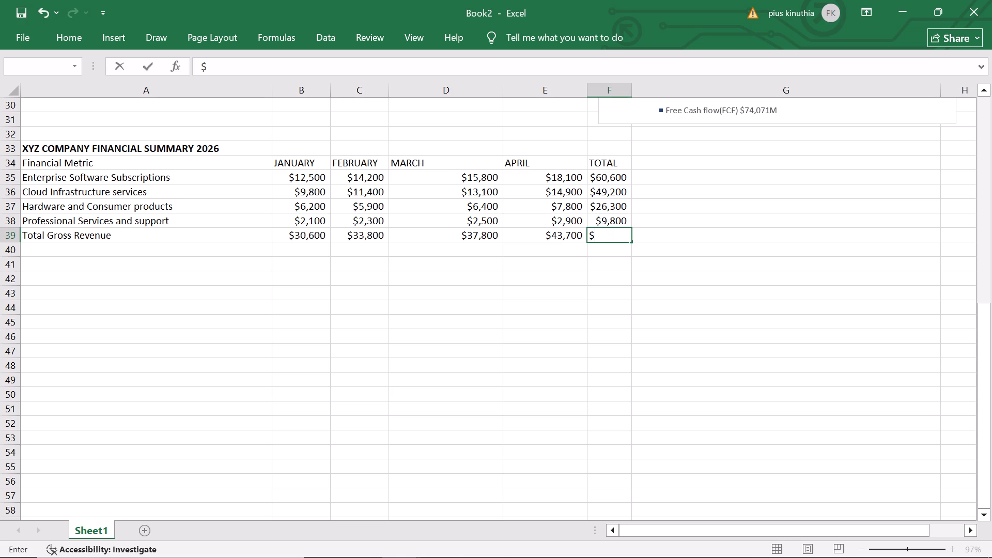
pyautogui.write('145')
pyautogui.press(',')
pyautogui.write('900')
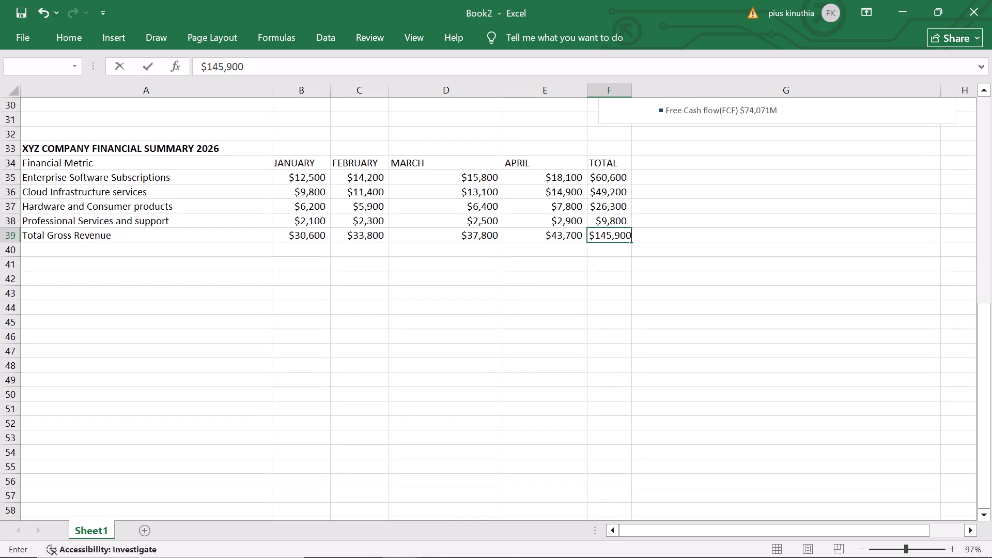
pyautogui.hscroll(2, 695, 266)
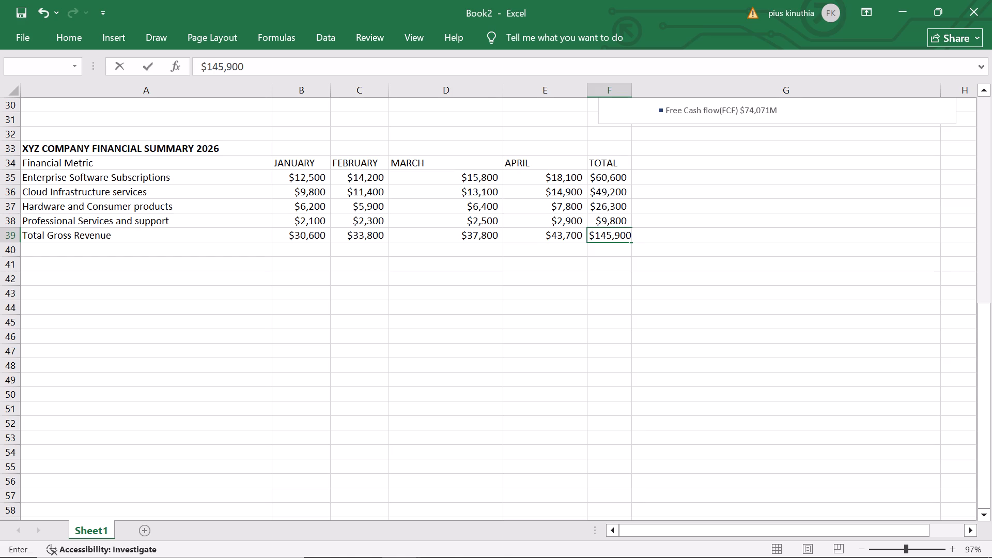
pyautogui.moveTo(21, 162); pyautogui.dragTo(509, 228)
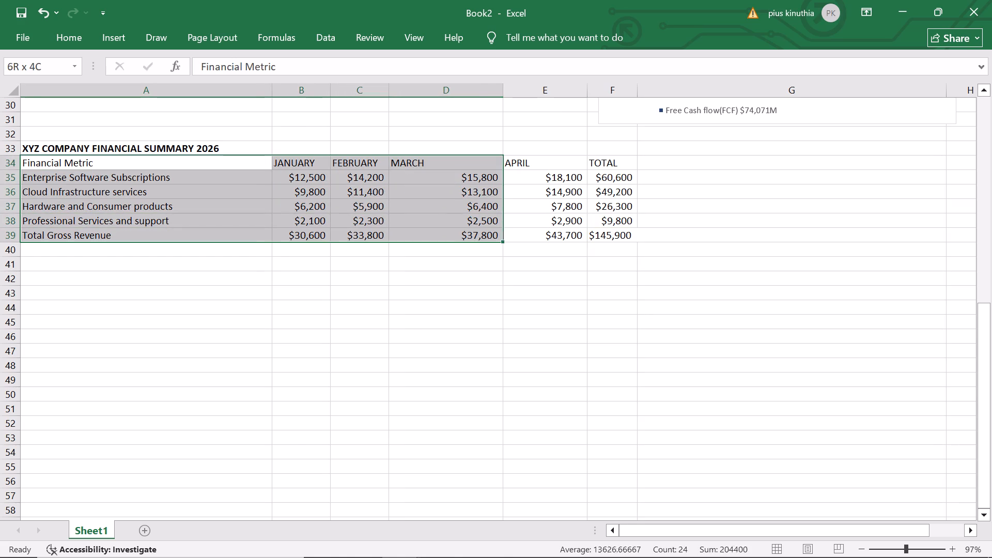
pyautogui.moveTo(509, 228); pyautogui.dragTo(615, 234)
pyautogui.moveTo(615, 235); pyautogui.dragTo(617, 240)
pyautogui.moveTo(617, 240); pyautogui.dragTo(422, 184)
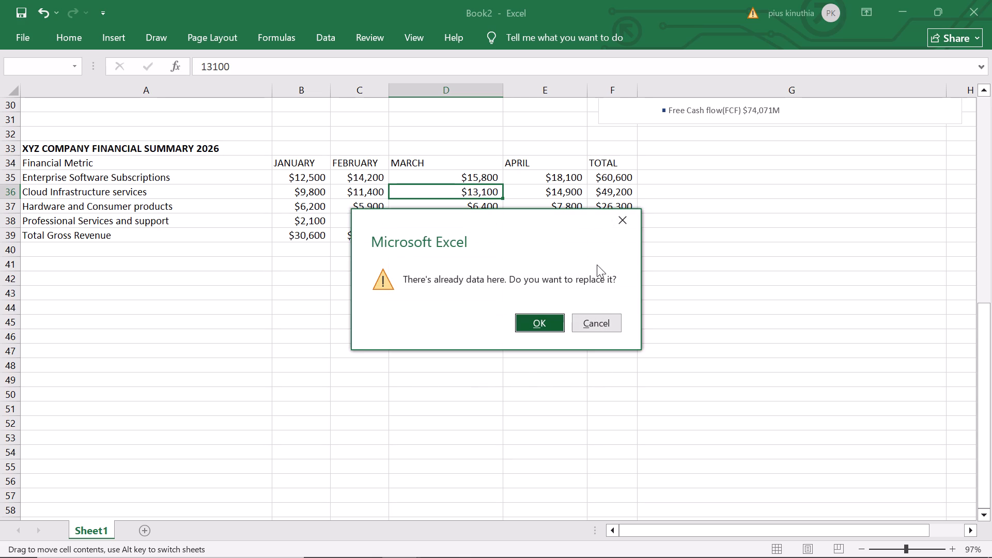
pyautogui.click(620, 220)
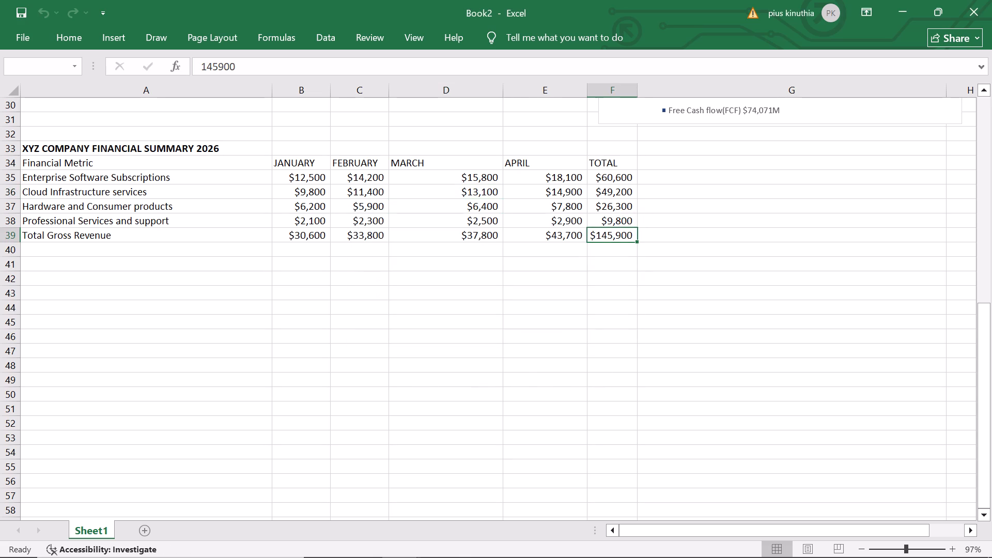
# Convert the financial summary range A34:F39 into a table, using its first row as headers.
pyautogui.moveTo(26, 161); pyautogui.dragTo(25, 157)
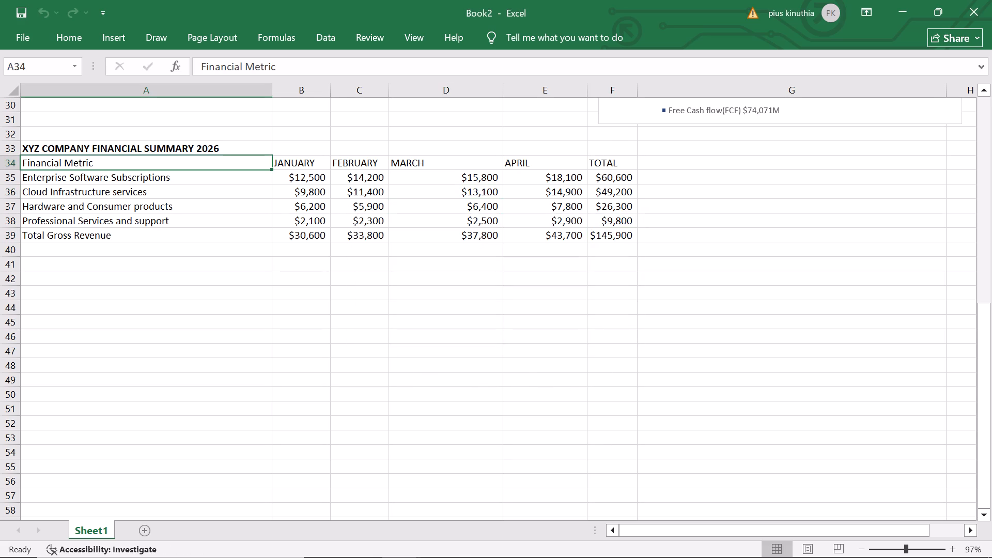
pyautogui.moveTo(25, 157); pyautogui.dragTo(386, 230)
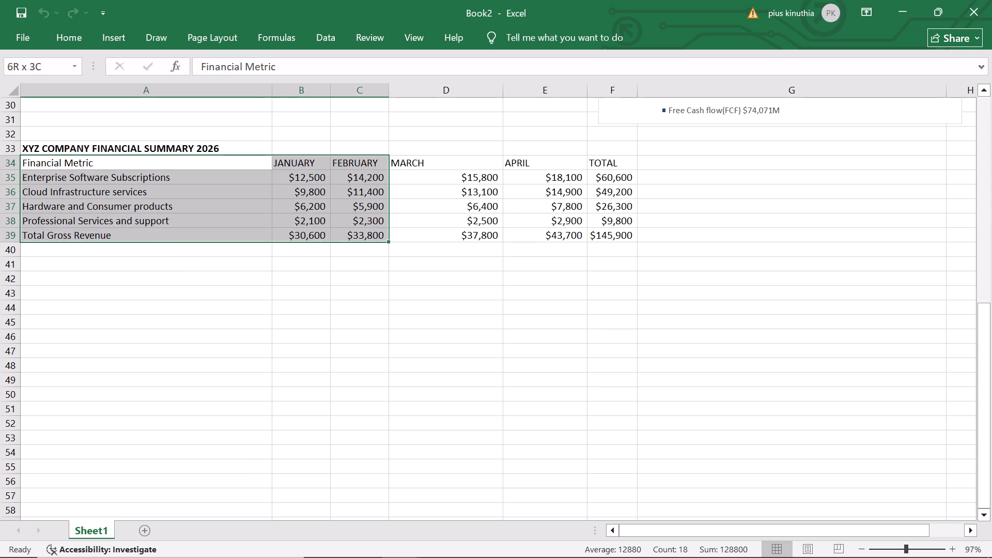
pyautogui.moveTo(386, 230); pyautogui.dragTo(611, 228)
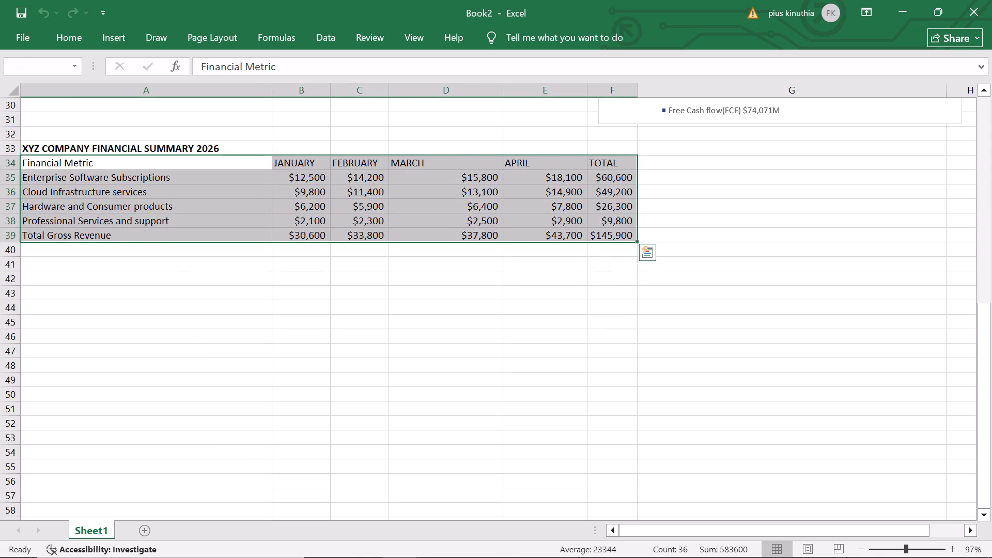
pyautogui.click(116, 35)
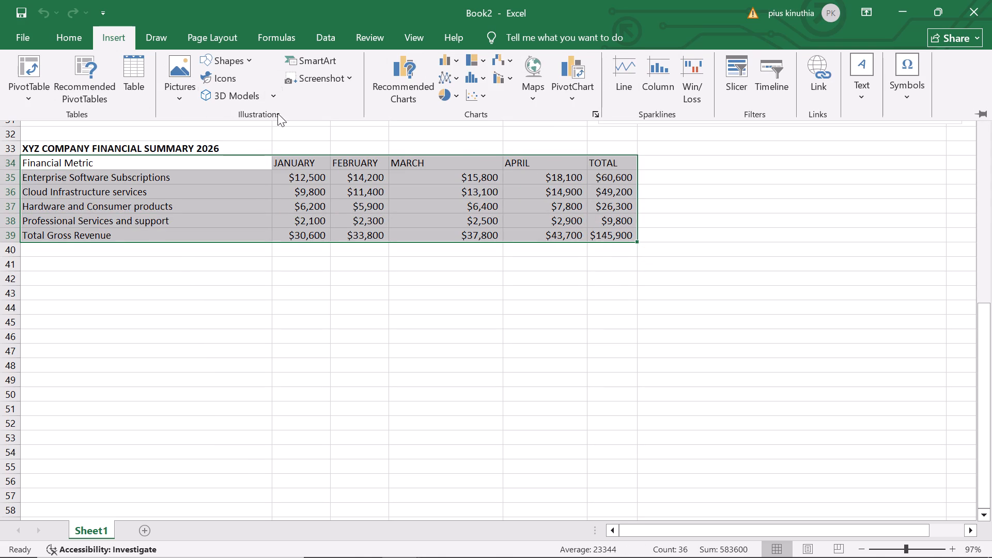
pyautogui.click(136, 67)
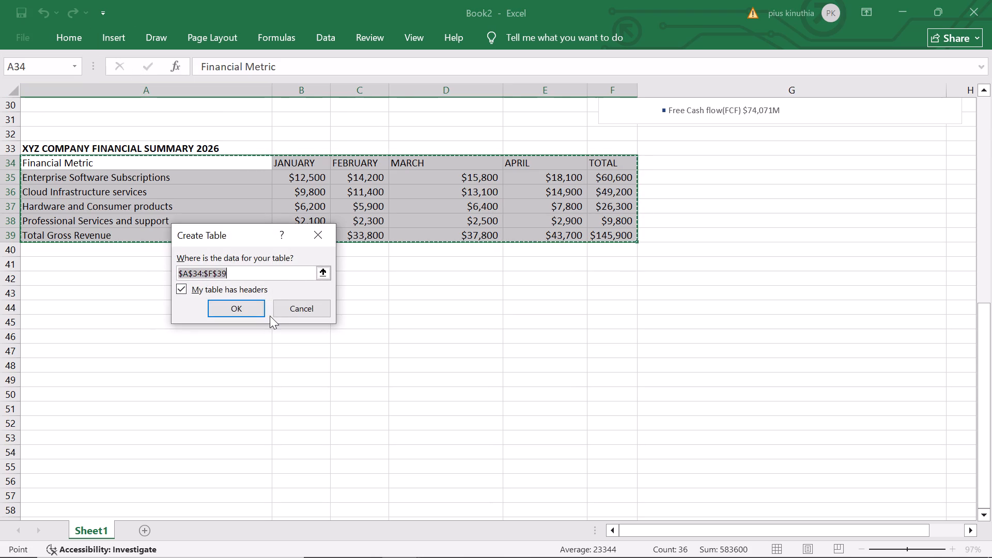
pyautogui.click(240, 303)
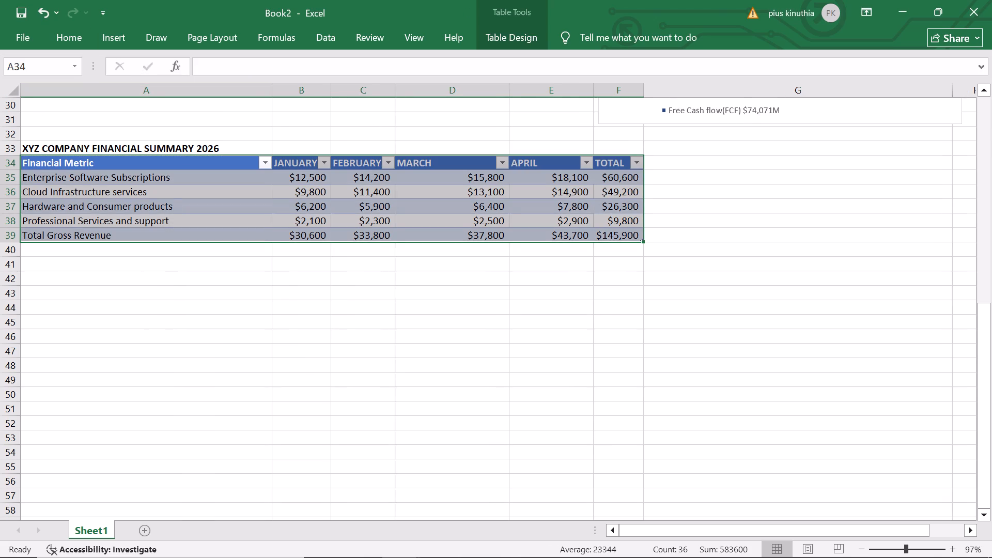
# Enter the section heading OPERATING EXPENSES in cell A41 below the revenue table.
pyautogui.scroll(-1, 313, 326)
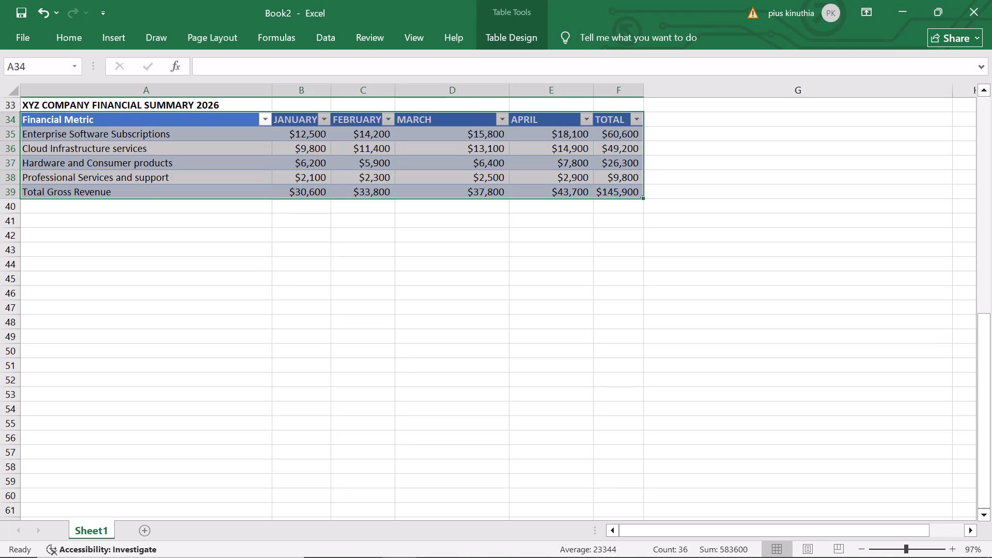
pyautogui.click(49, 224)
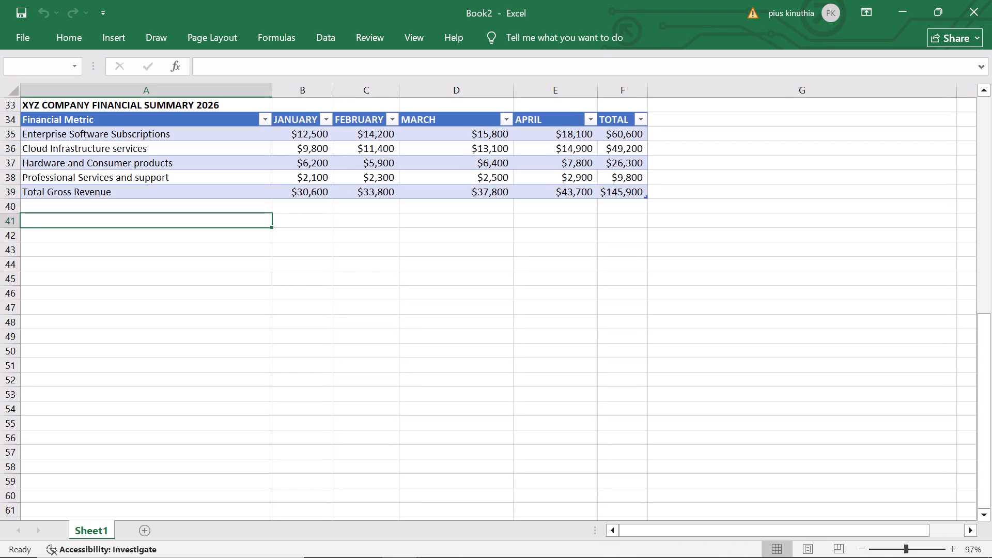
pyautogui.write('OPERA')
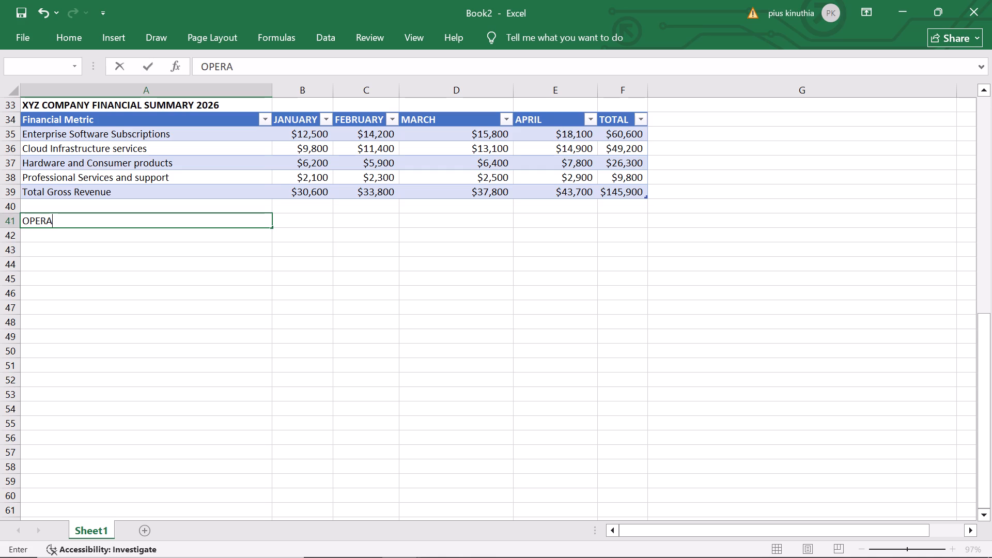
pyautogui.write('TIN')
pyautogui.write('G EXPENSES')
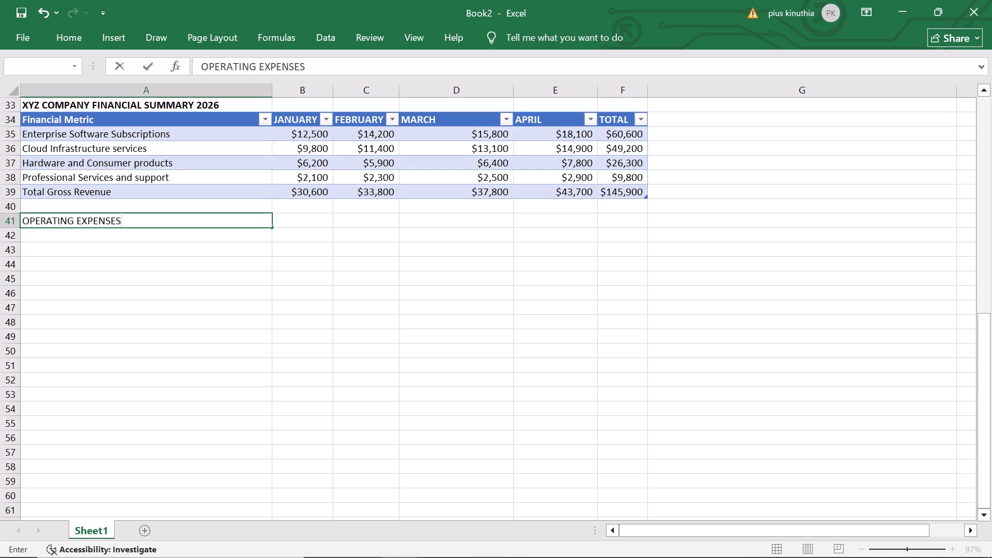
# Enter the expense label "Research &Development" in cell A42 under the OPERATING EXPENSES heading.
pyautogui.click(39, 237)
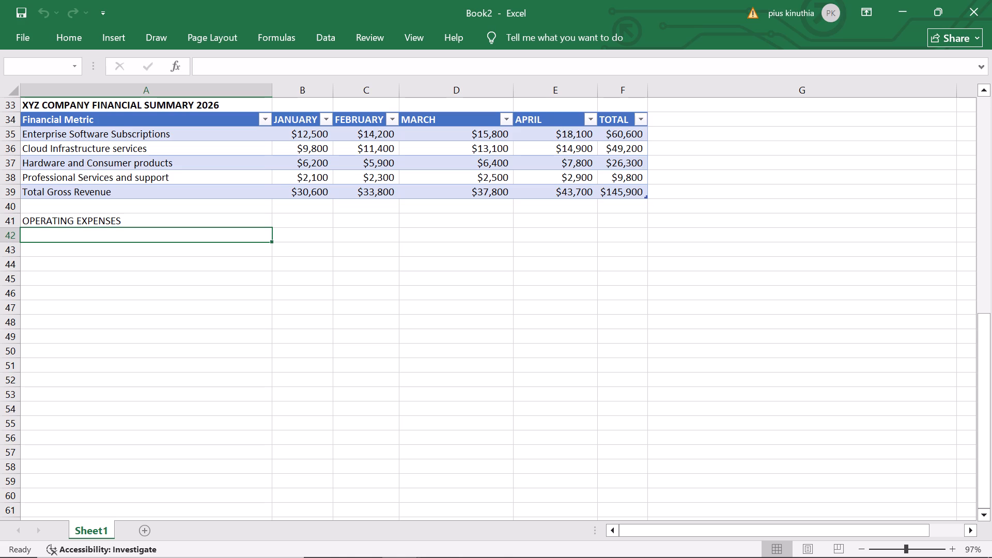
pyautogui.press('r')
pyautogui.write('esea')
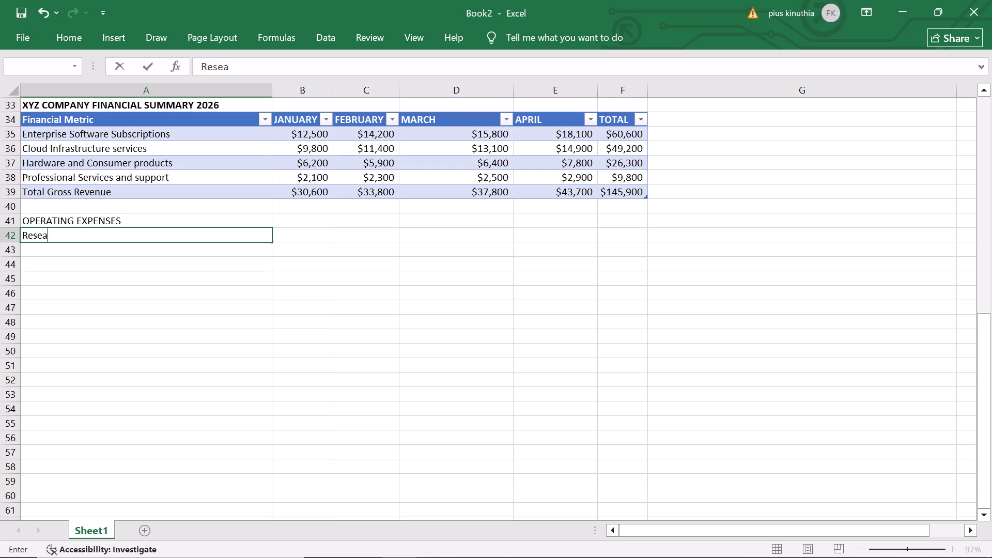
pyautogui.press('r')
pyautogui.write('ch')
pyautogui.press('space')
pyautogui.hotkey('shift', '$')
pyautogui.press('BackSpace')
pyautogui.hotkey('shift', '&')
pyautogui.press('d')
pyautogui.write('evelop')
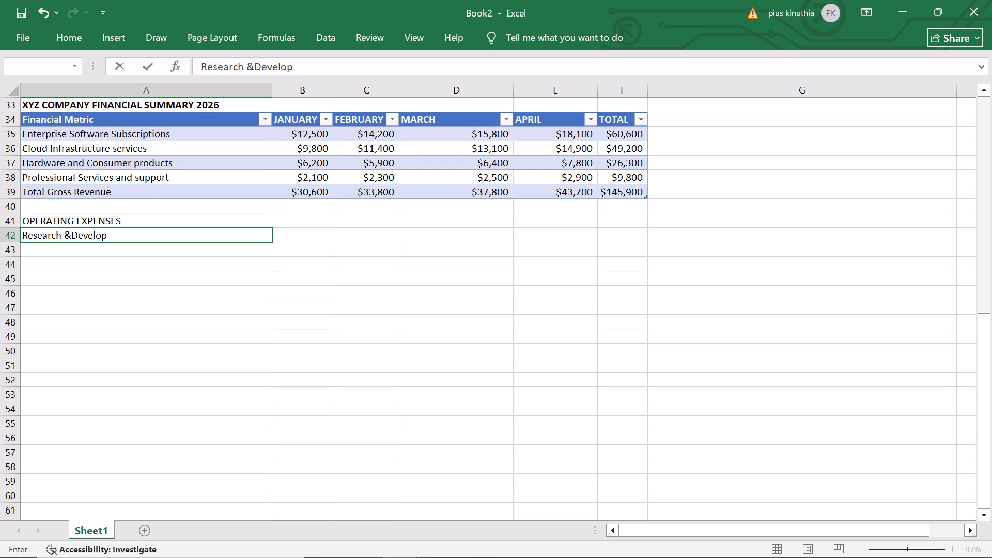
pyautogui.press('m')
pyautogui.write('ent')
pyautogui.press('space')
# Enter the expense label "Sales & Marketing" in cell A43 below the Research &Development row.
pyautogui.click(52, 253)
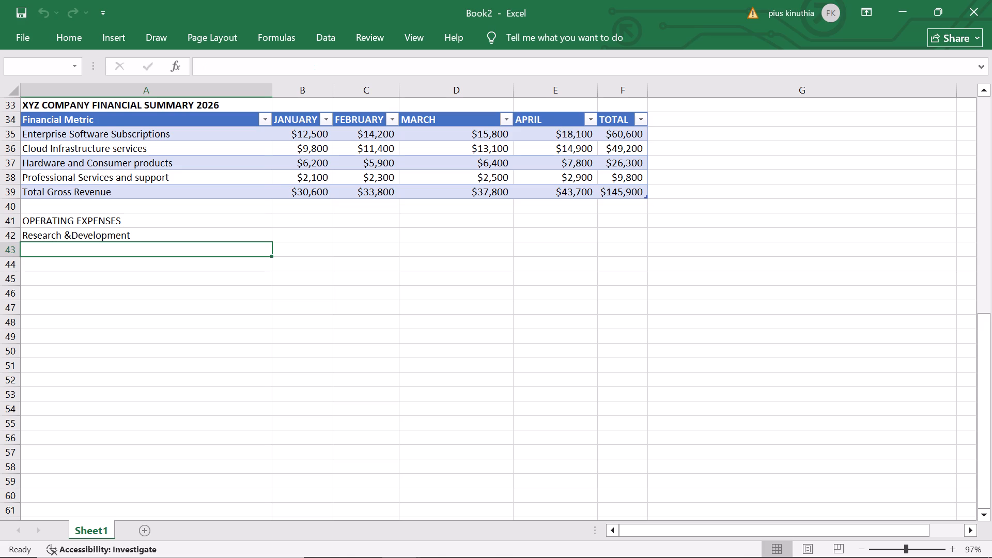
pyautogui.press('s')
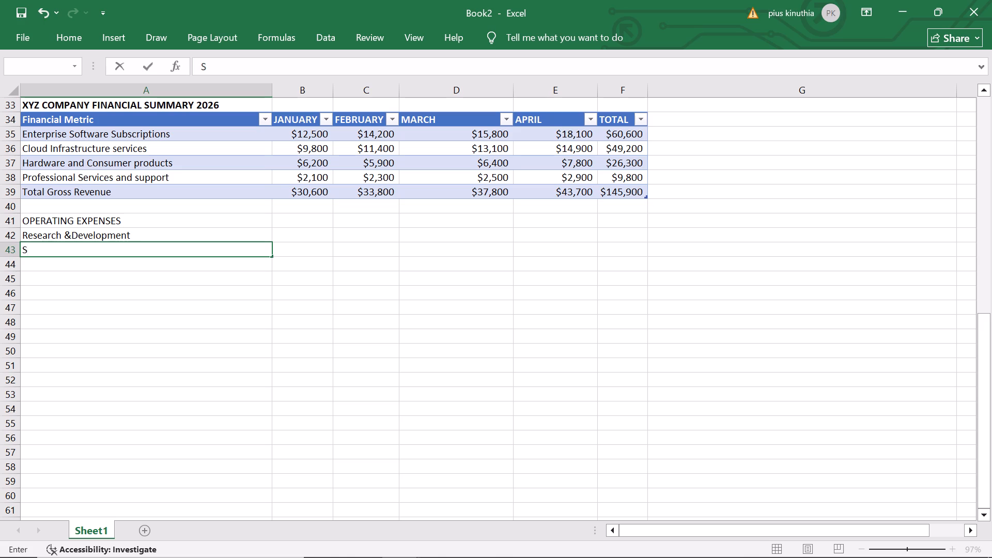
pyautogui.write('ales')
pyautogui.press('space')
pyautogui.hotkey('shift', '&')
pyautogui.press('space')
pyautogui.press('m')
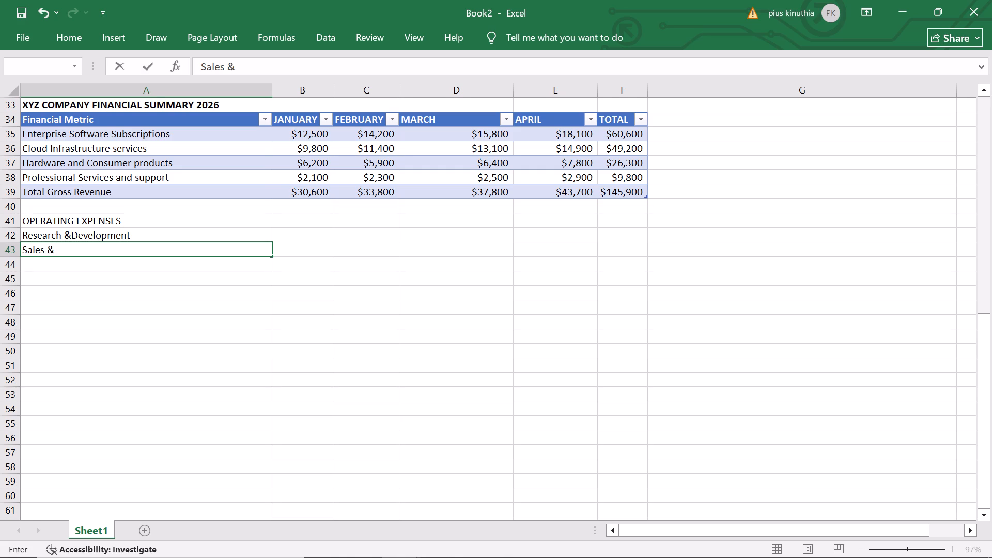
pyautogui.write('arketing')
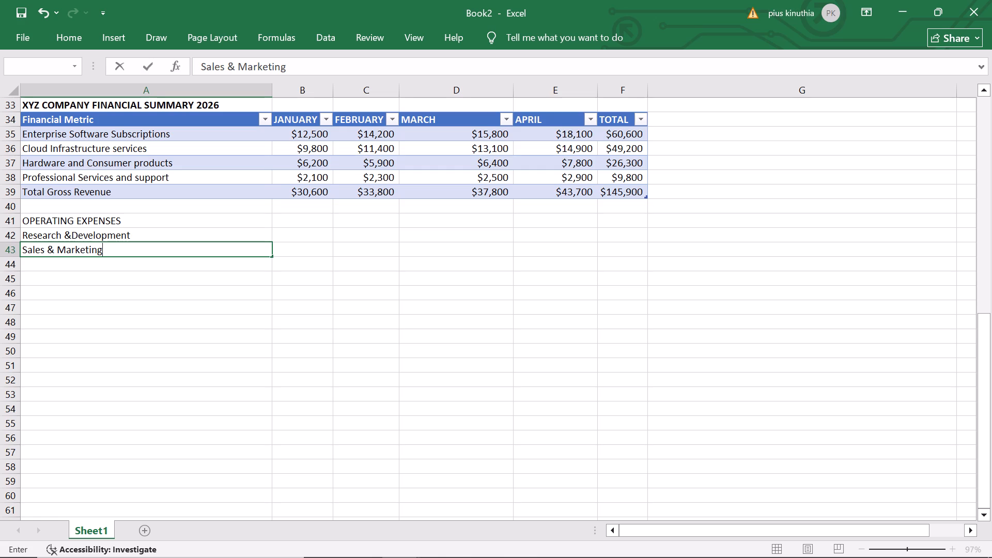
# Enter the expense label "General &Administrative" in cell A44 below the Sales & Marketing row.
pyautogui.click(63, 269)
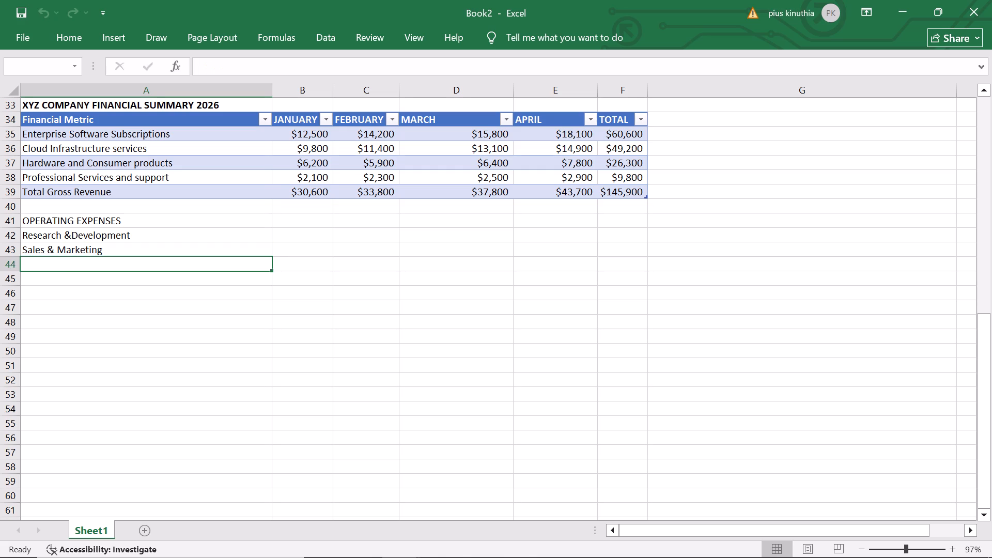
pyautogui.press('g')
pyautogui.press('e')
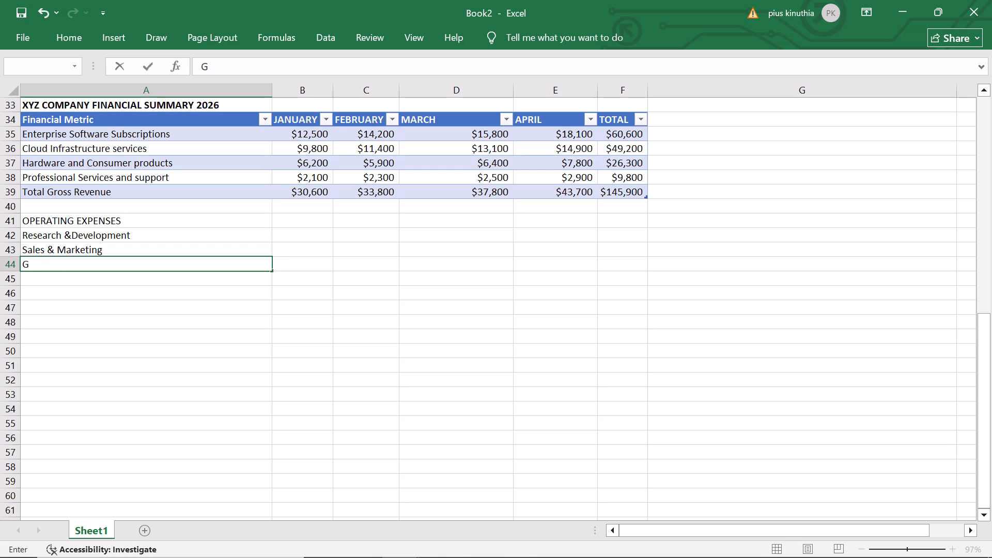
pyautogui.write('neral')
pyautogui.press('space')
pyautogui.hotkey('shift', '$')
pyautogui.press('BackSpace')
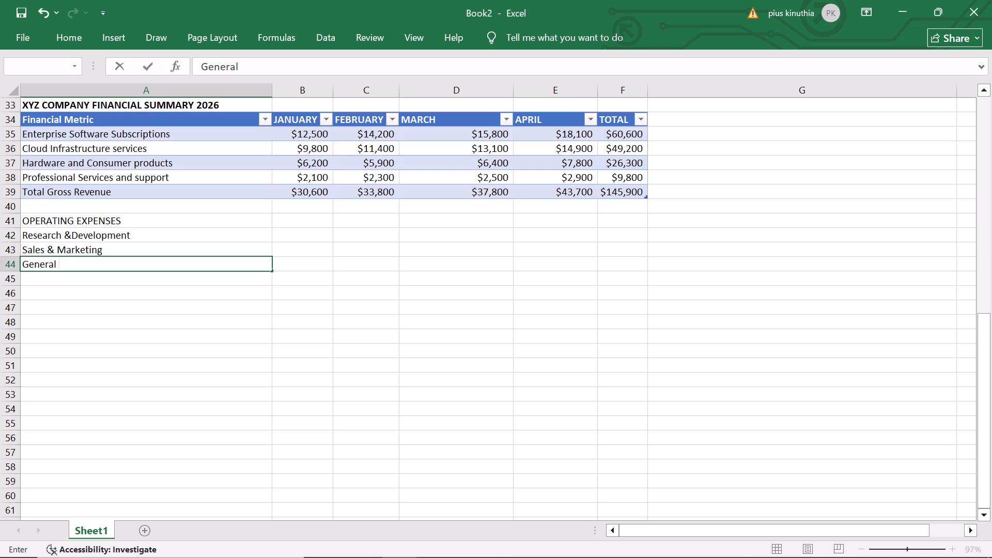
pyautogui.hotkey('shift', '&')
pyautogui.press('a')
pyautogui.write('dmi')
pyautogui.write('ni')
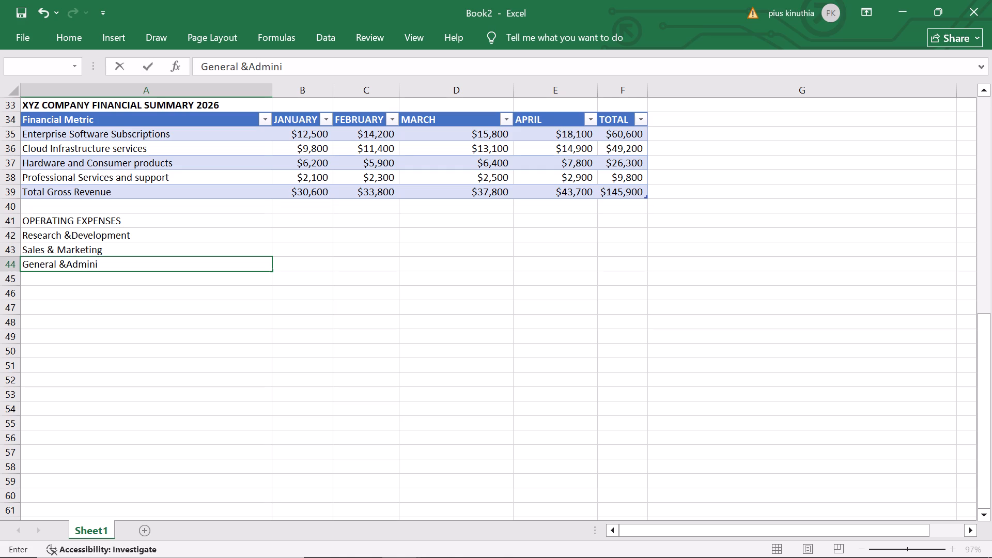
pyautogui.write('strati')
pyautogui.write('ve')
# Enter the label "Total Operating Expenses" in cell A45 below the General &Administrative row.
pyautogui.click(36, 281)
pyautogui.click(36, 281)
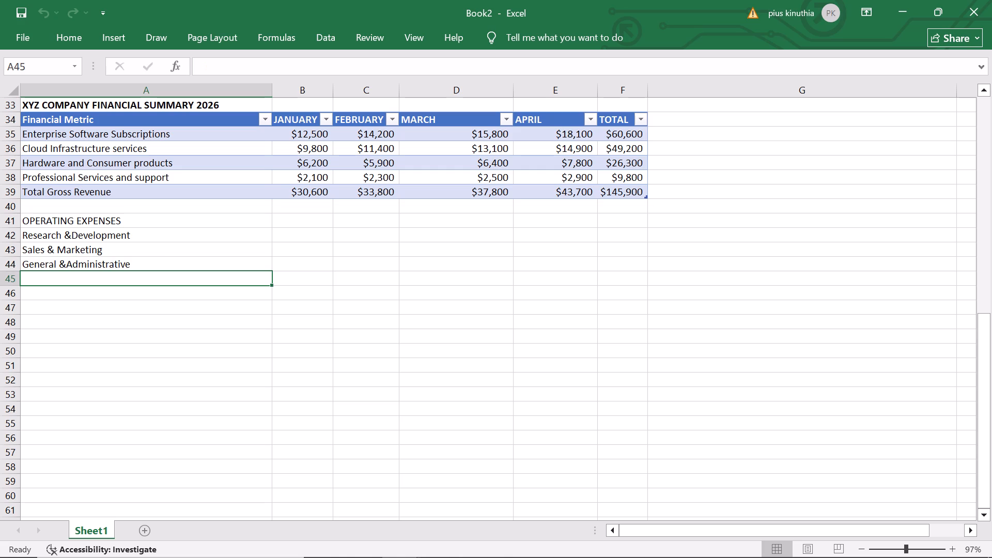
pyautogui.press('t')
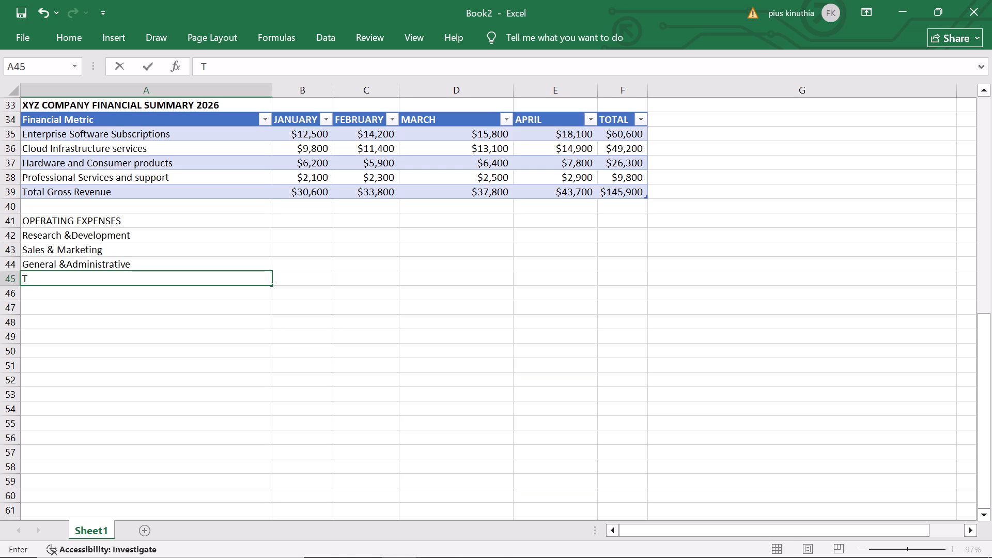
pyautogui.write('otal')
pyautogui.press('space')
pyautogui.press('o')
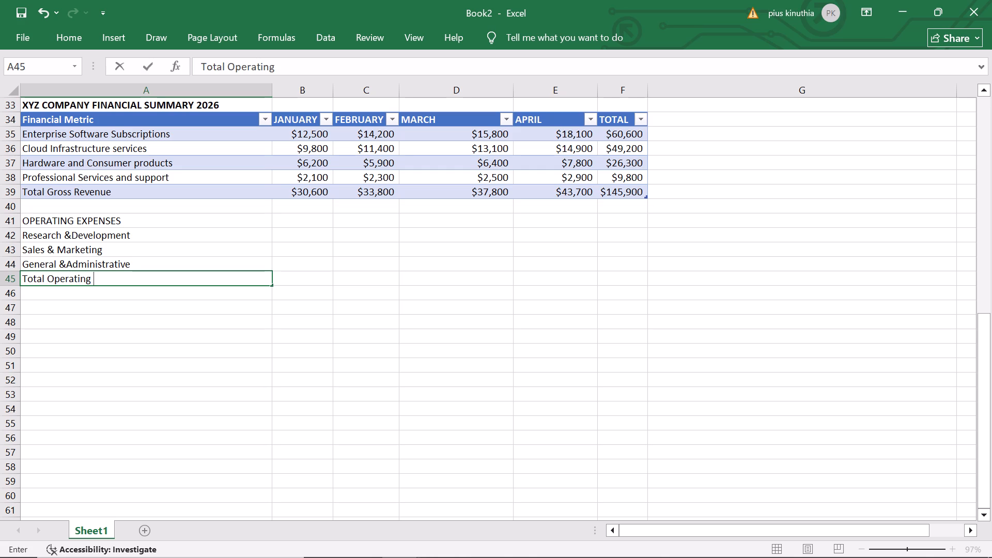
pyautogui.press('e')
pyautogui.write('xpenses')
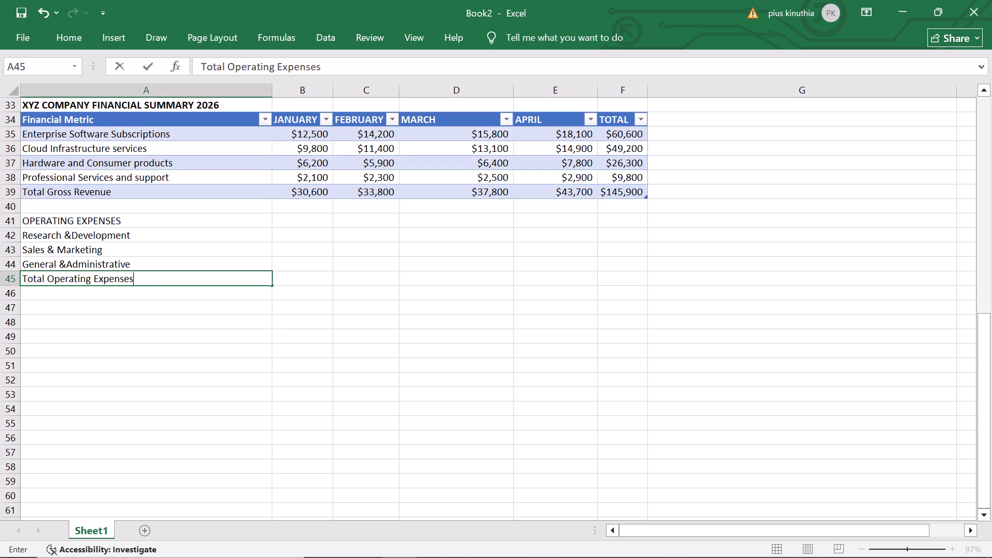
# Enter the January expenses in B42:B44: $4,800 for Research &Development, $5,500 for Sales & Marketing and $2,100 for General &Administrative.
pyautogui.click(296, 239)
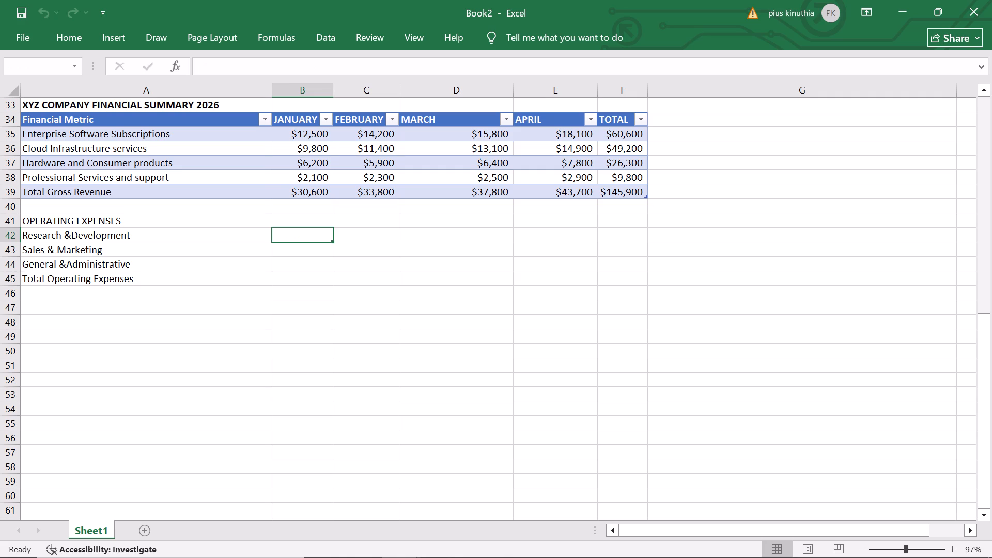
pyautogui.hotkey('shift', '$')
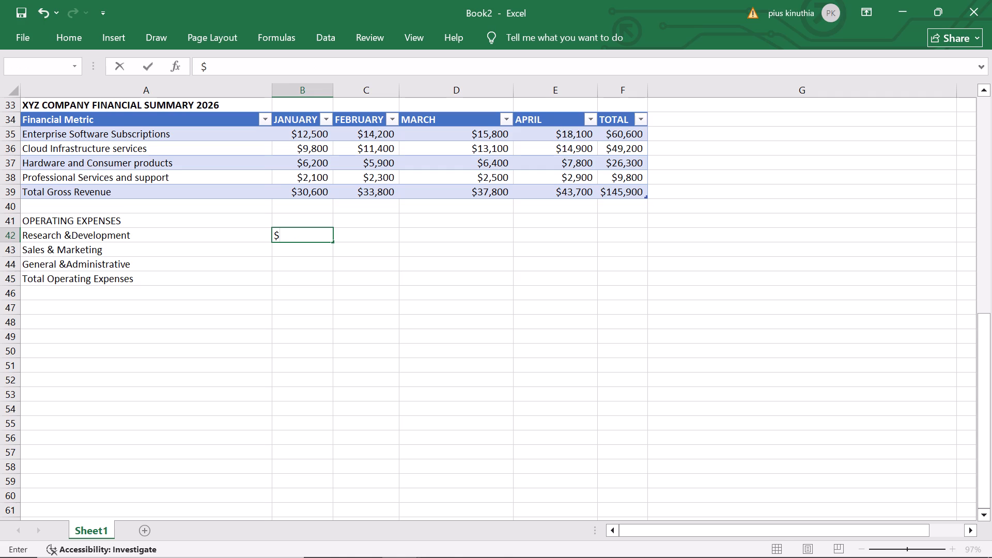
pyautogui.press('4')
pyautogui.press(',')
pyautogui.write('800')
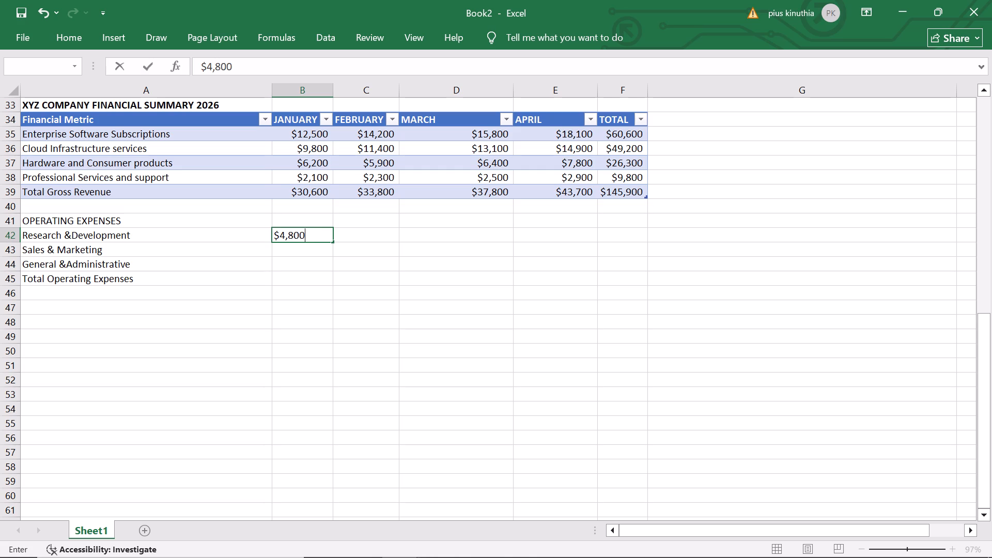
pyautogui.click(296, 250)
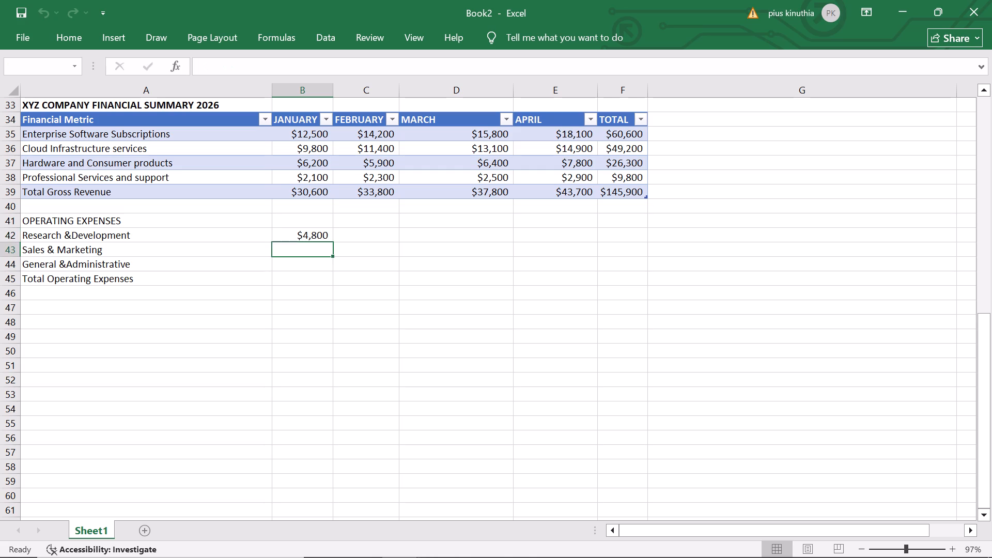
pyautogui.hotkey('shift', '$')
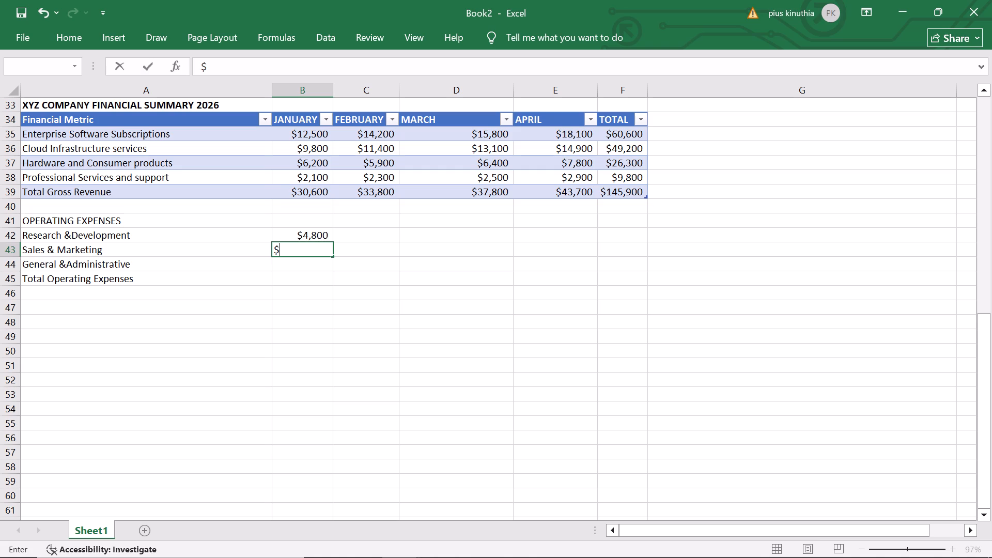
pyautogui.write('5,500')
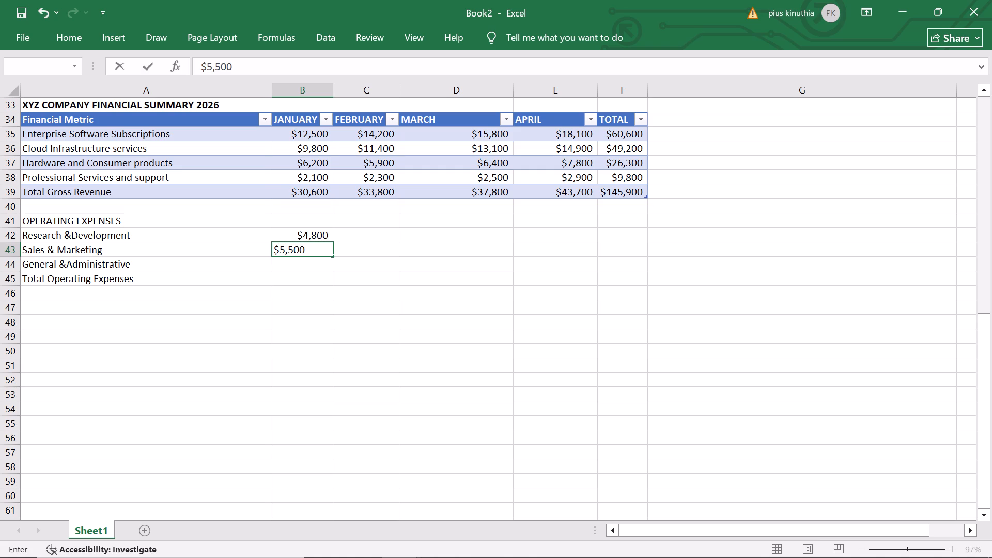
pyautogui.click(307, 267)
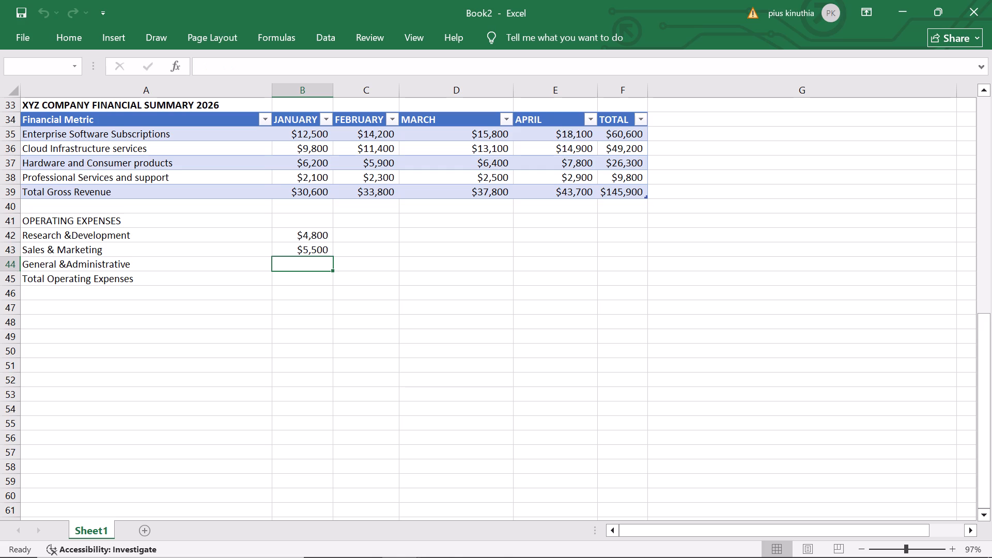
pyautogui.hotkey('shift', '$')
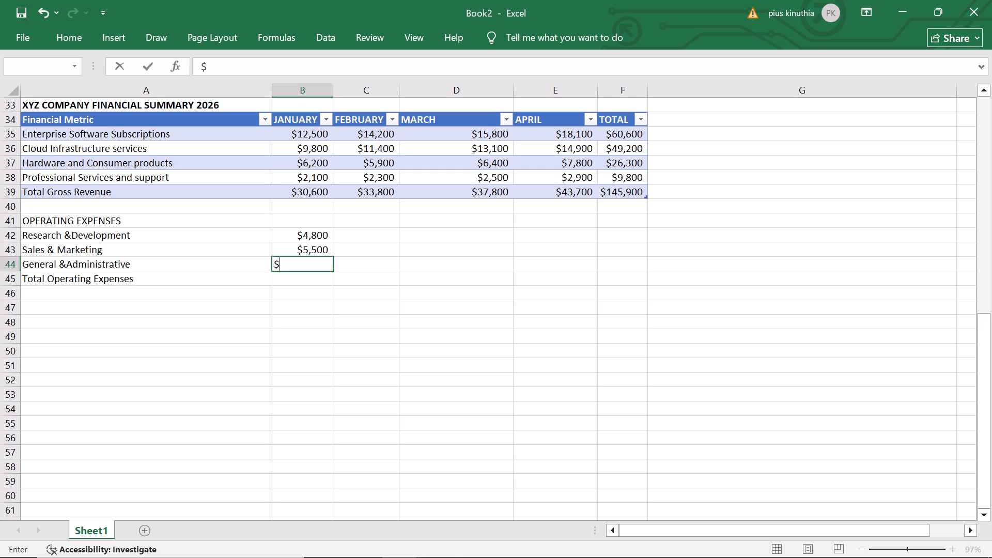
pyautogui.press('2')
pyautogui.write(',100')
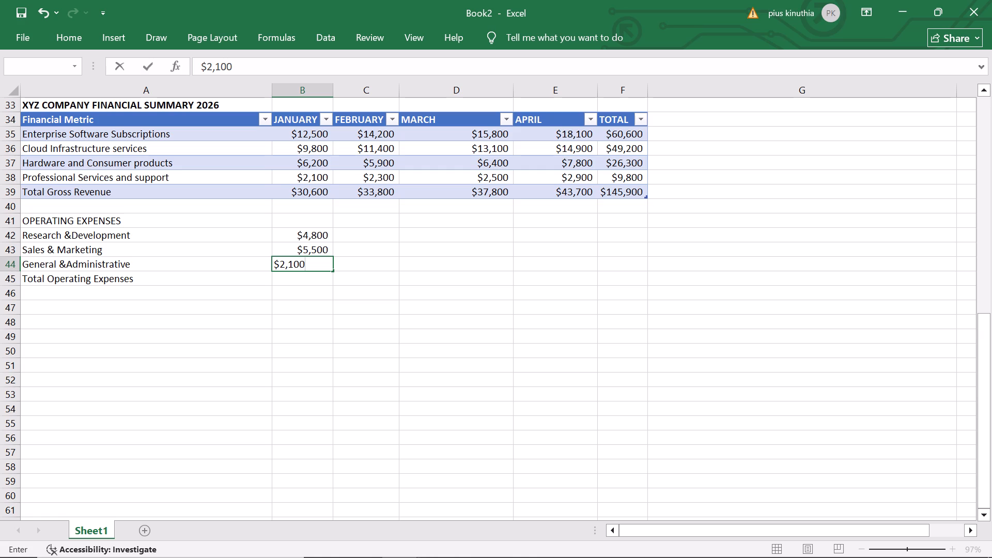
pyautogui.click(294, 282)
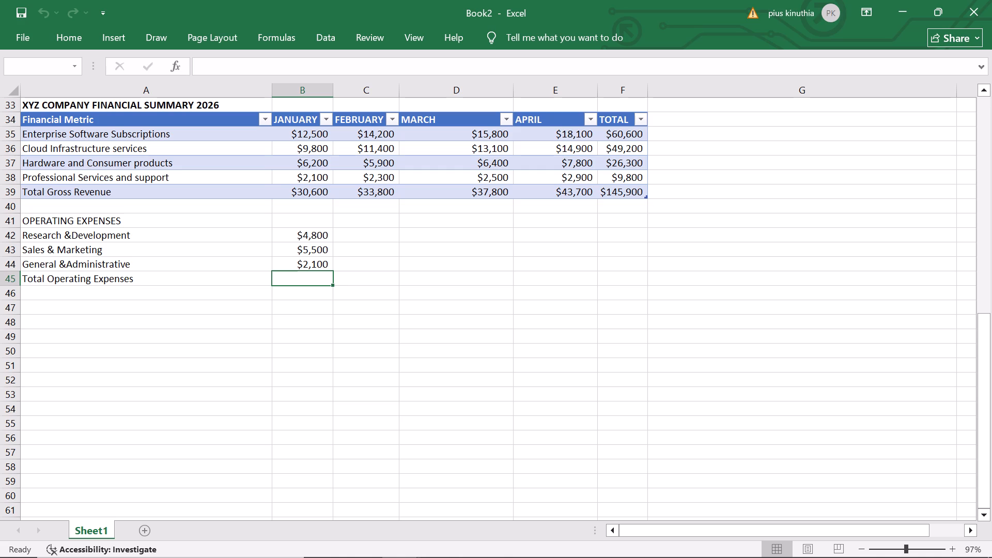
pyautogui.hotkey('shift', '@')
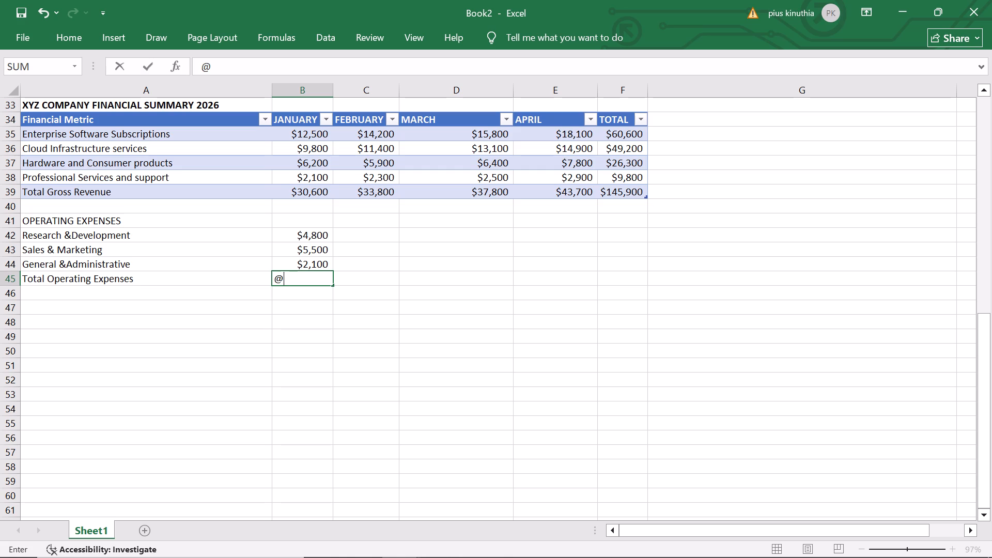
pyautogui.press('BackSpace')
# Enter the February expenses in C42:C44: $5,200 for Research &Development, $6,100 for Sales & Marketing and $2,200 for General &Administrative.
pyautogui.click(364, 238)
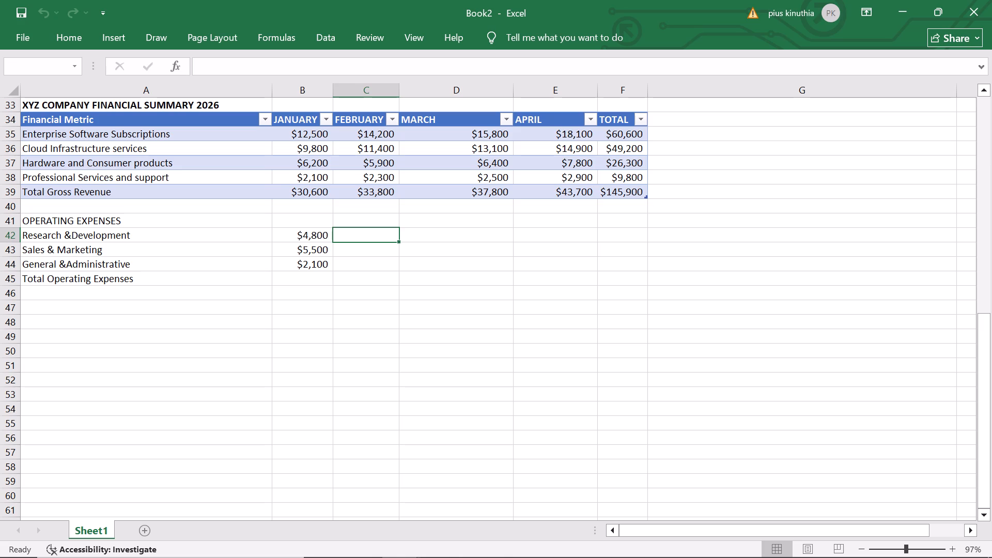
pyautogui.hotkey('shift', '$')
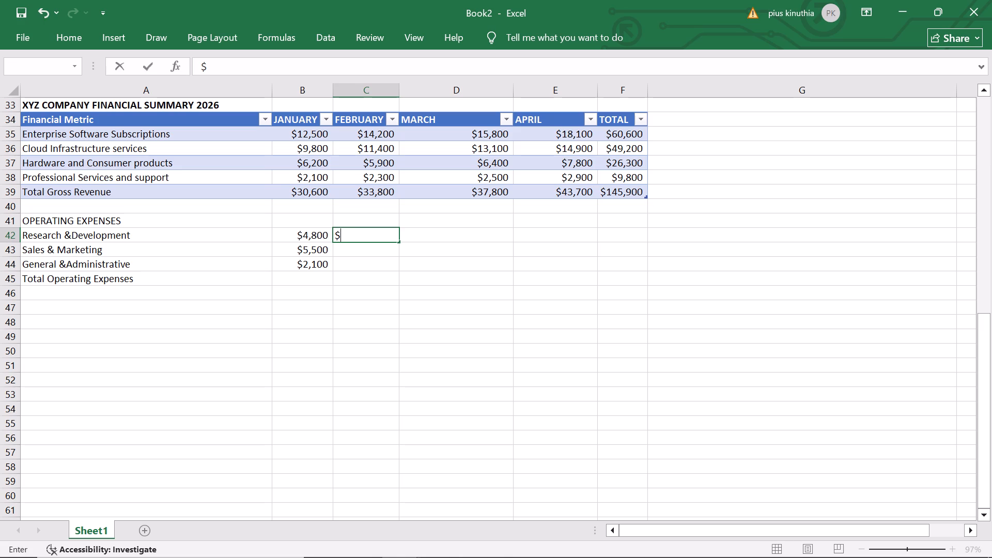
pyautogui.write('5200')
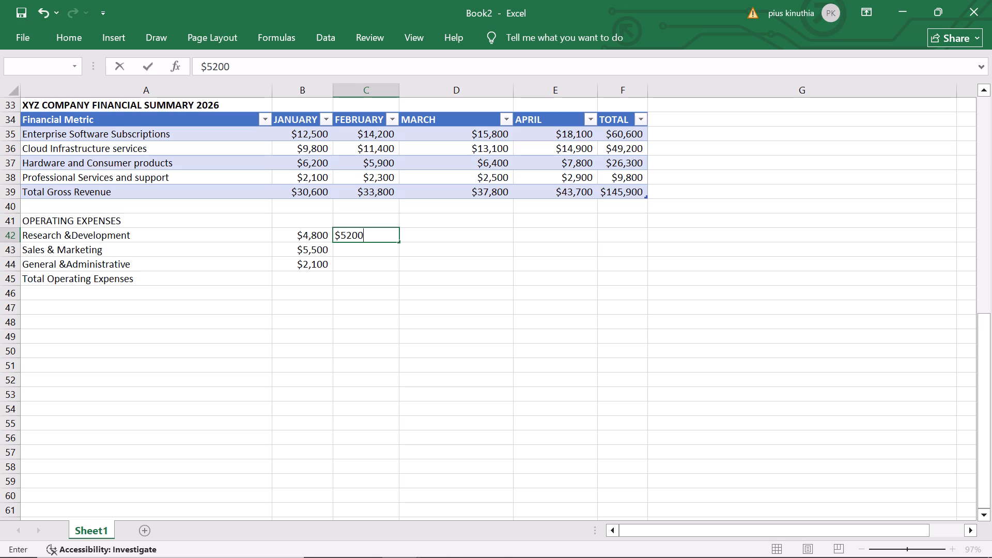
pyautogui.click(364, 250)
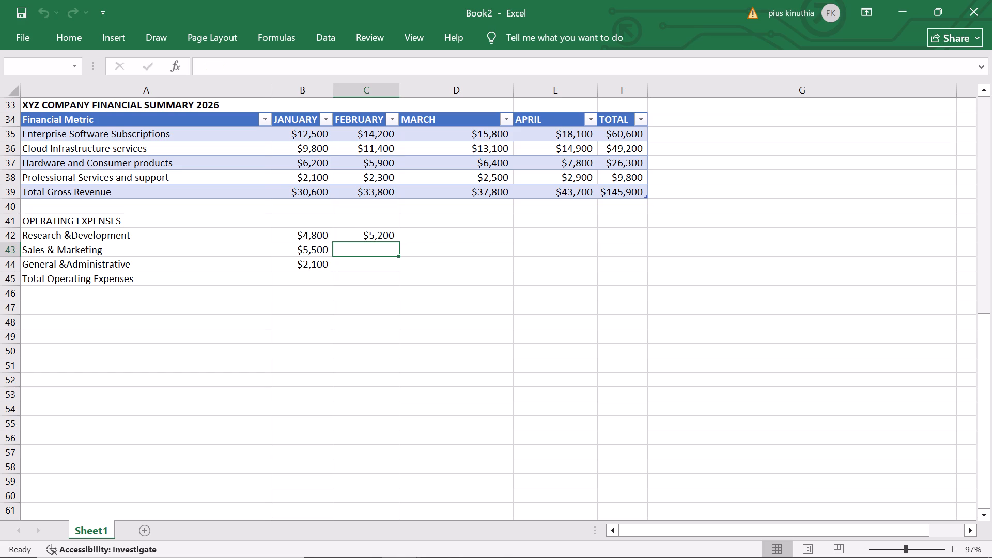
pyautogui.hotkey('shift', '$')
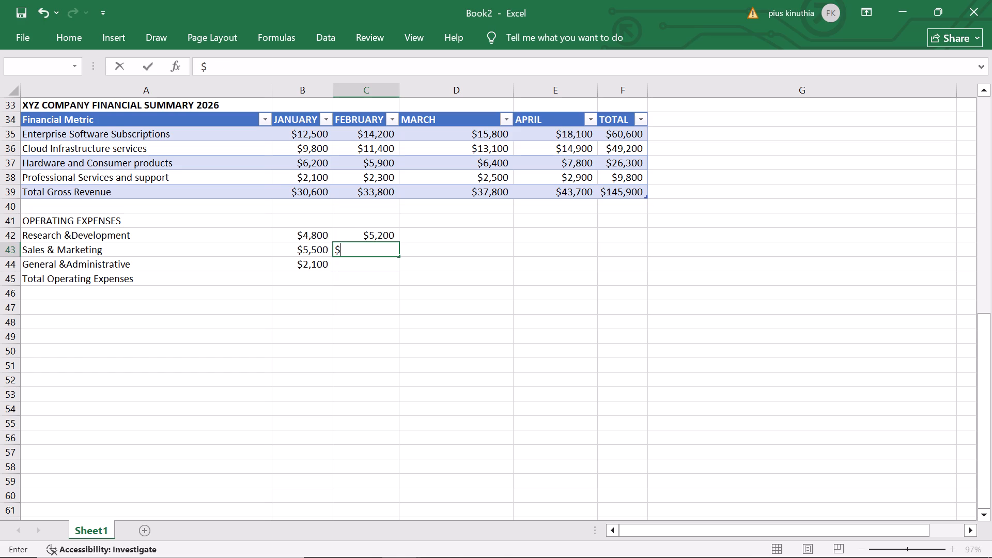
pyautogui.press('6')
pyautogui.press(',')
pyautogui.write('100')
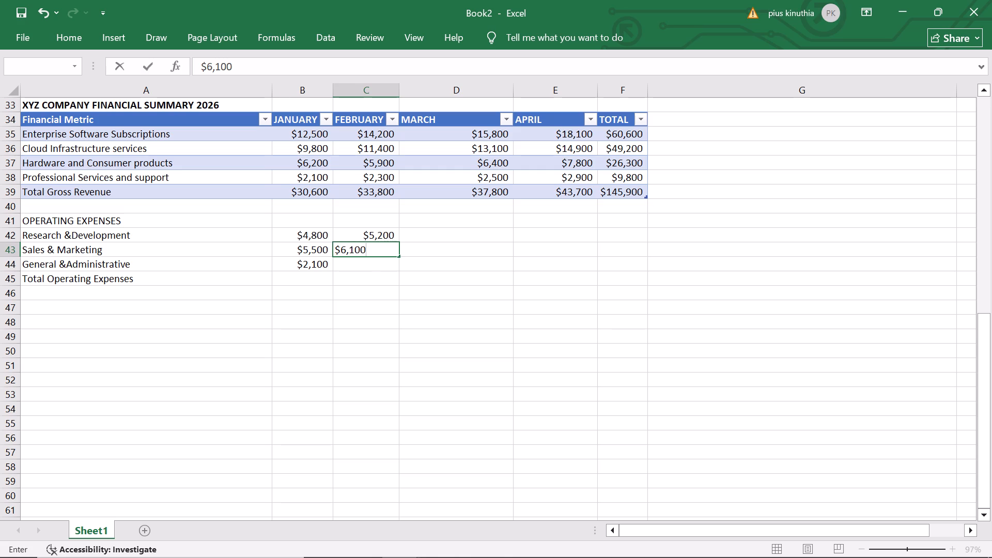
pyautogui.click(363, 267)
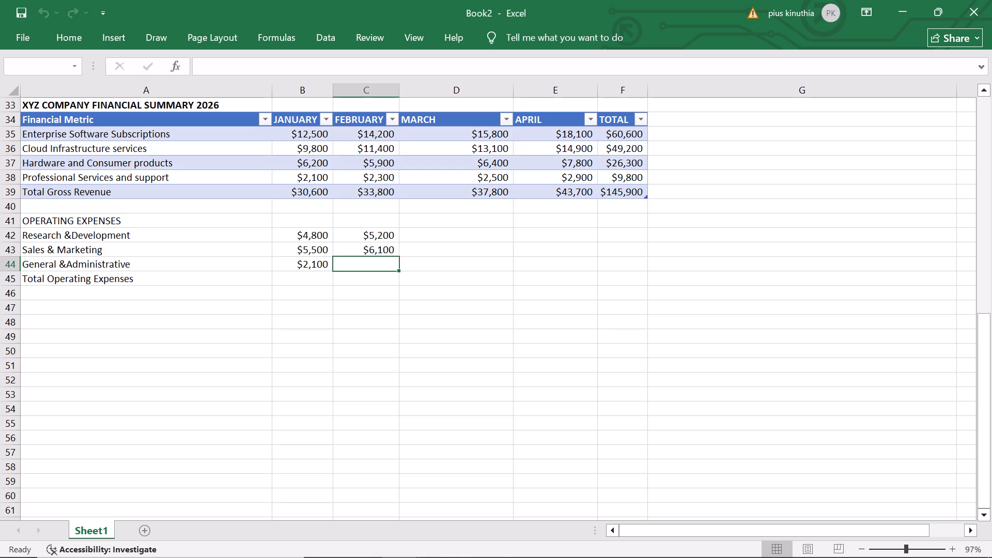
pyautogui.hotkey('shift', '$')
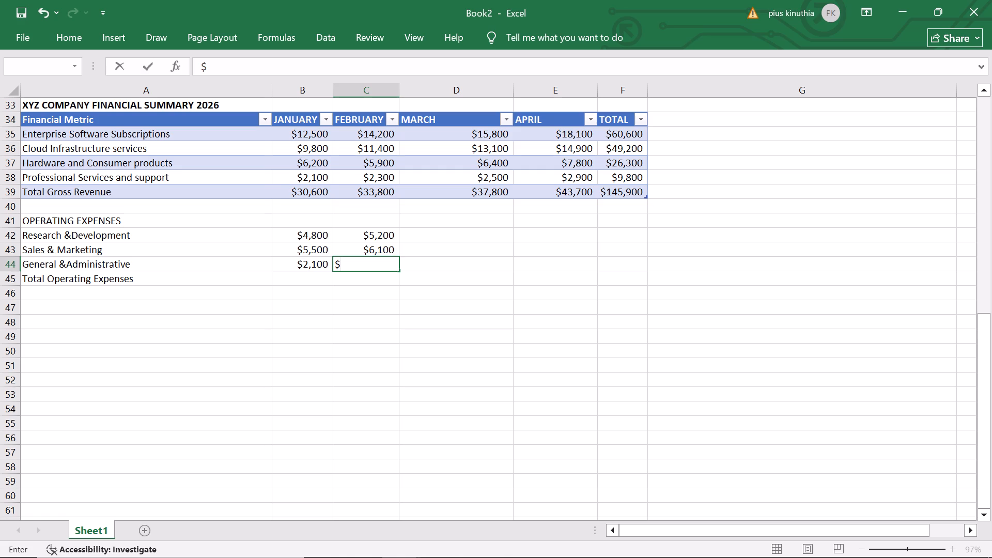
pyautogui.write('2,')
pyautogui.write('200')
# Enter the March expenses in D42:D44: $5,600 for Research &Development, $6,800 for Sales & Marketing and $2,300 for General &Administrative.
pyautogui.click(432, 237)
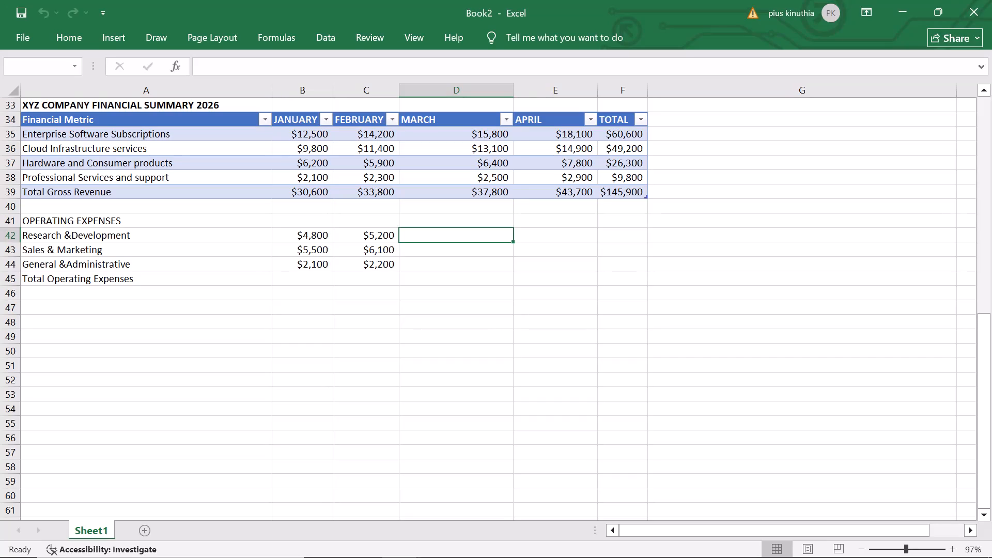
pyautogui.hotkey('shift', '@')
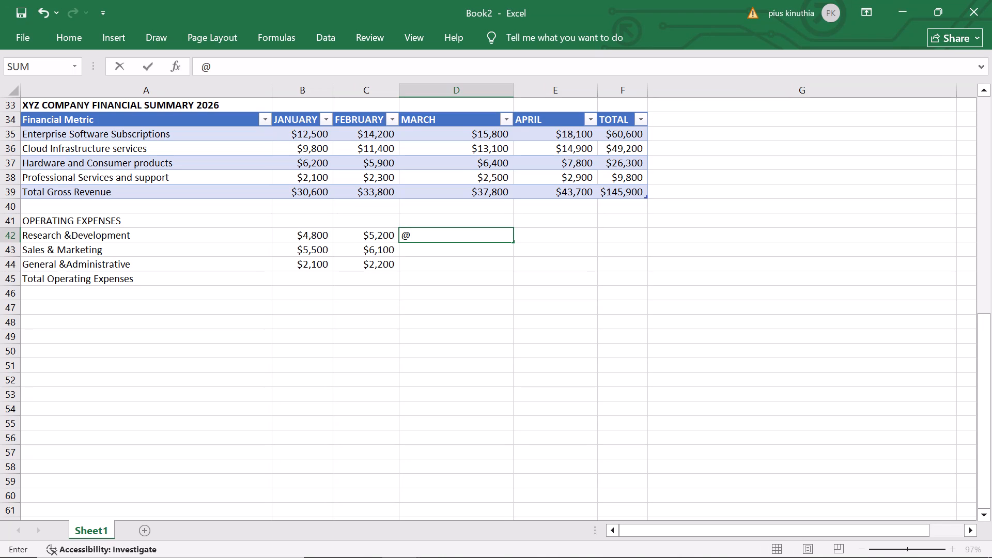
pyautogui.press('BackSpace')
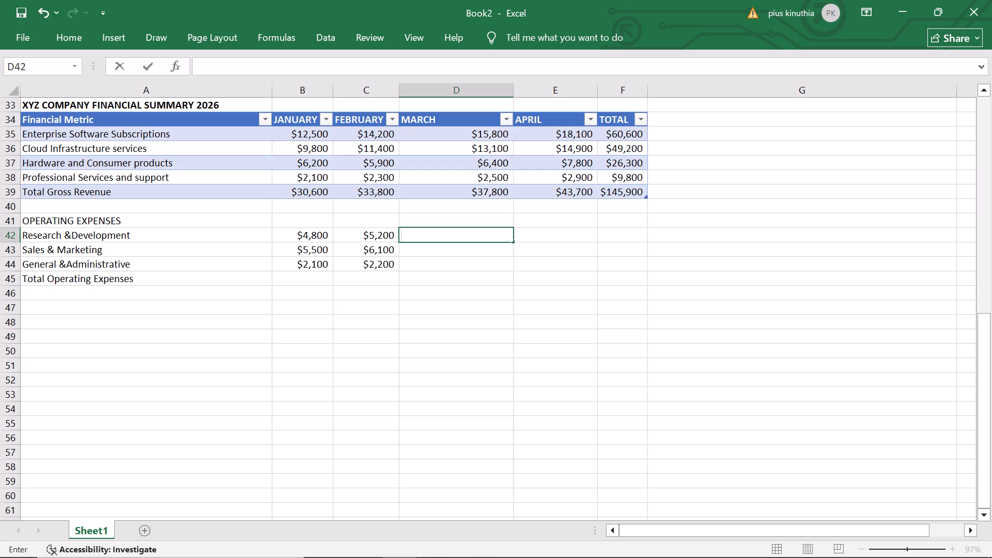
pyautogui.hotkey('shift', '$')
pyautogui.write('5,600')
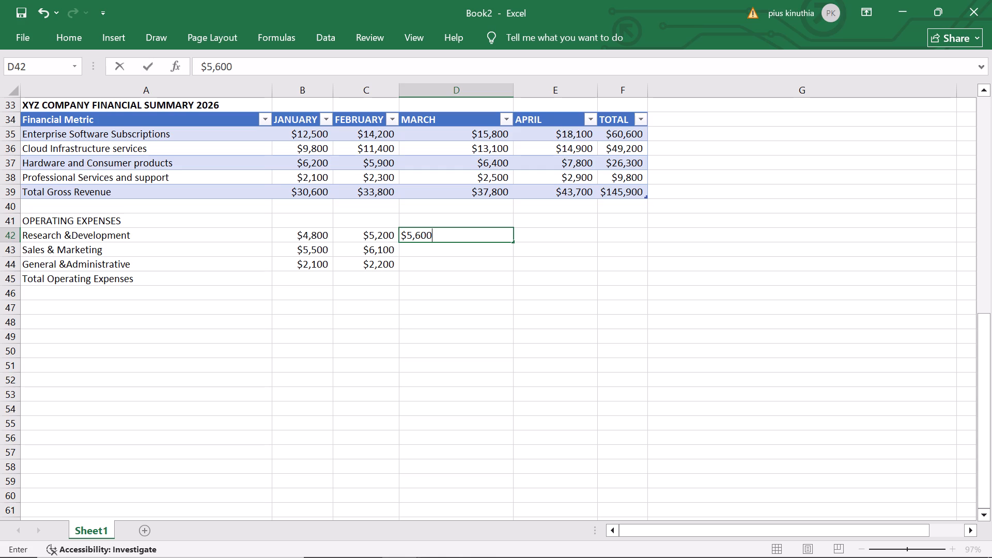
pyautogui.click(435, 250)
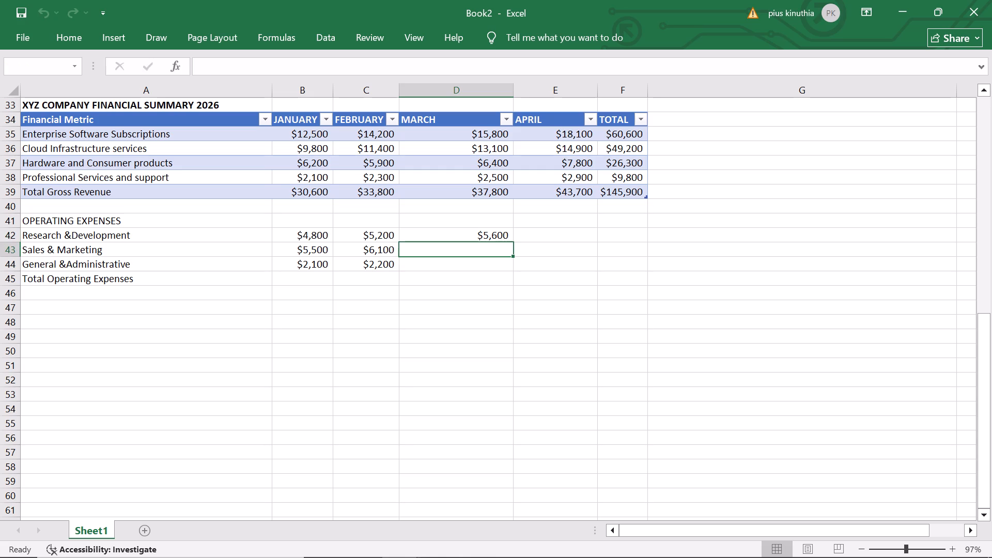
pyautogui.hotkey('shift', '$')
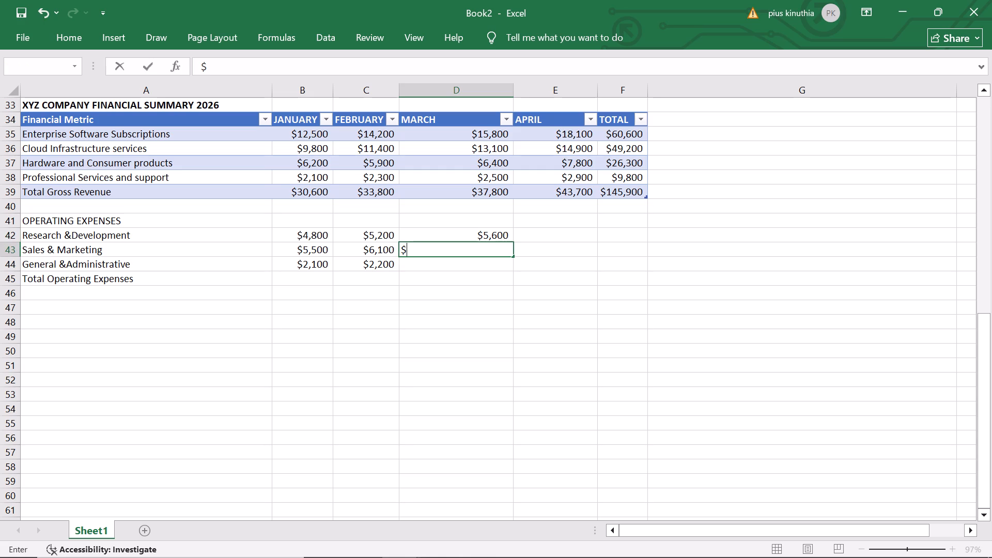
pyautogui.write('6,800')
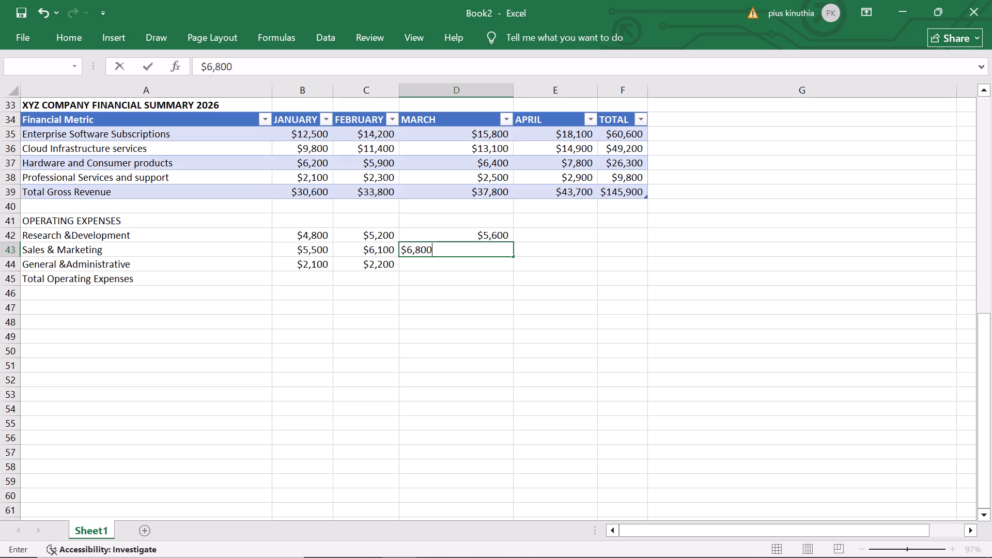
pyautogui.click(443, 266)
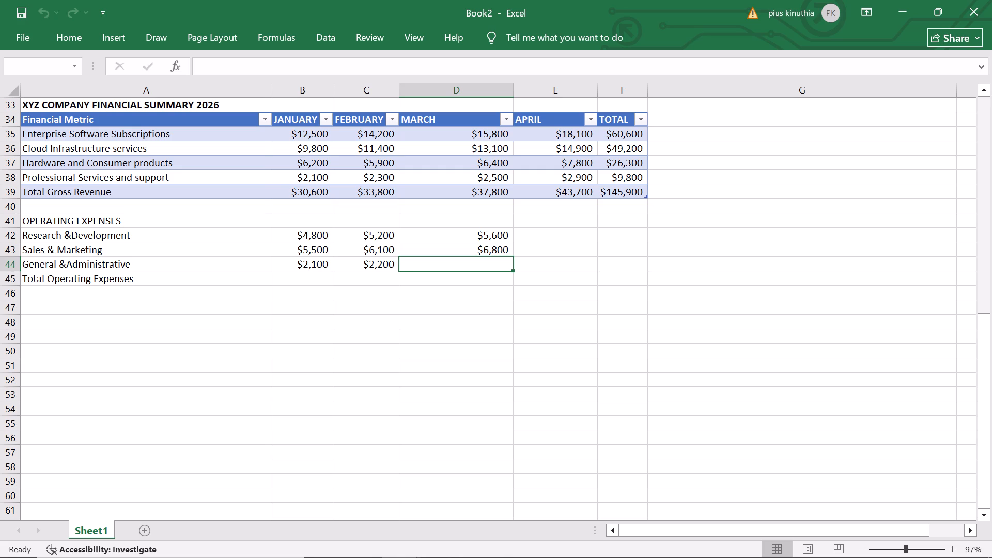
pyautogui.hotkey('shift', '$')
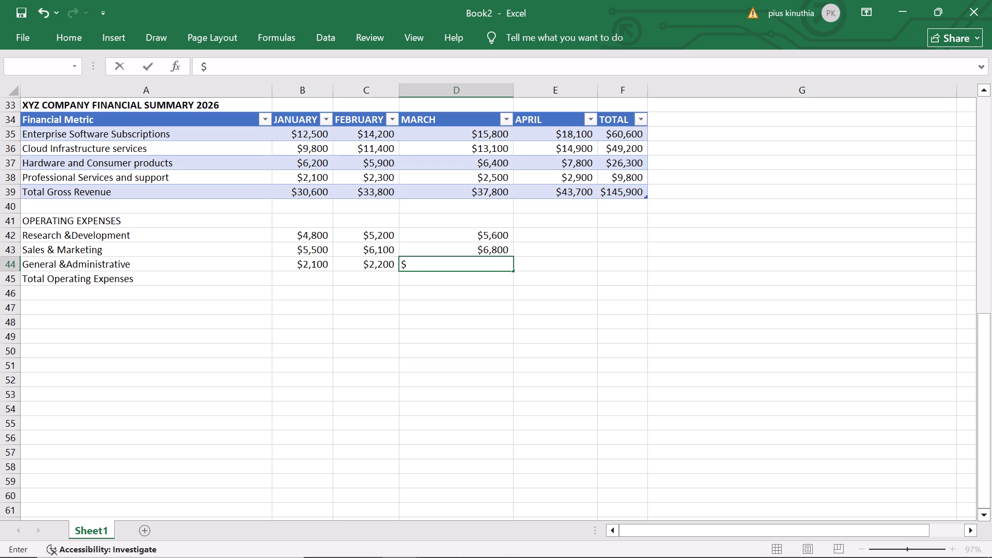
pyautogui.write('2,300')
# Enter the April expenses in E42:E44: $6,100 for Research &Development, $7,400 for Sales & Marketing and $2,500 for General &Administrative.
pyautogui.click(536, 239)
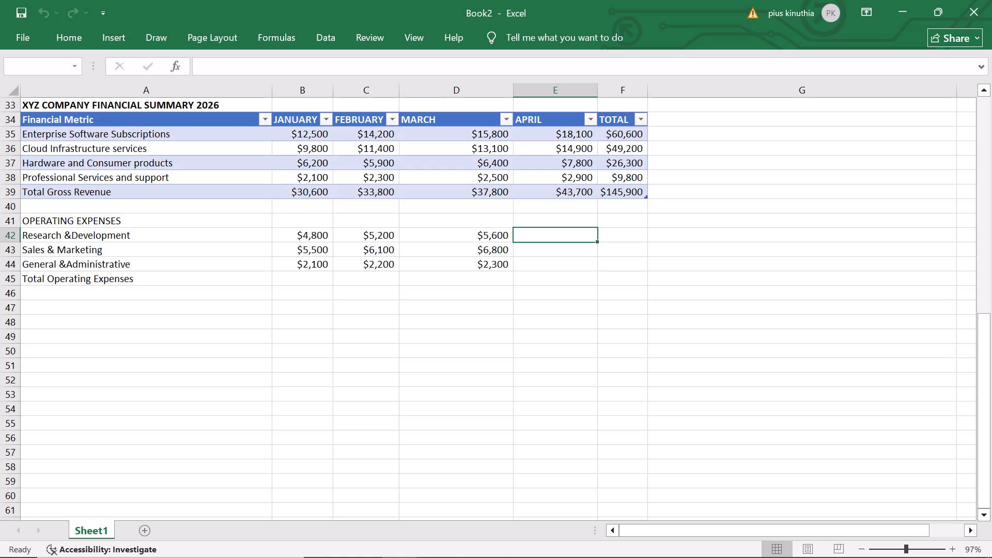
pyautogui.hotkey('shift', '$')
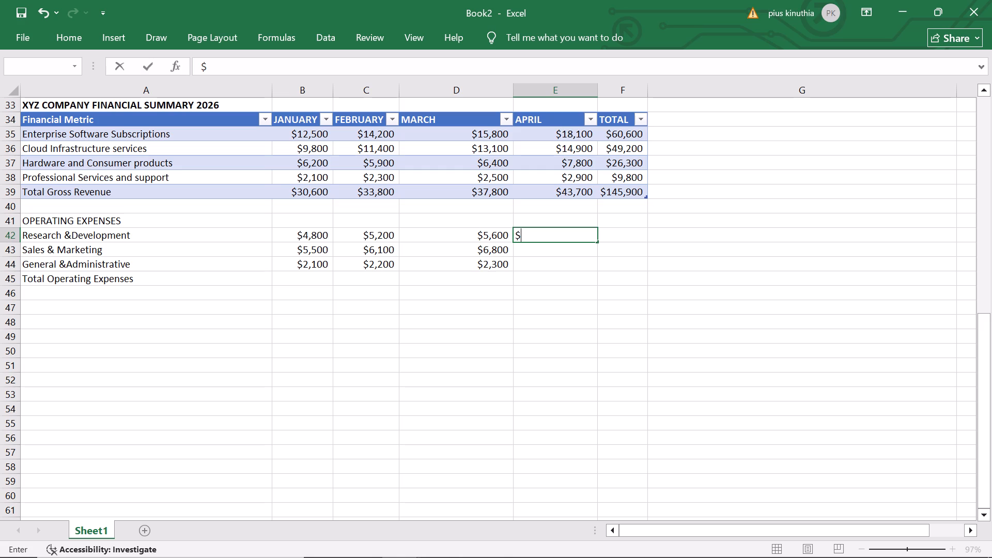
pyautogui.press('6')
pyautogui.press(',')
pyautogui.press('1')
pyautogui.write('00')
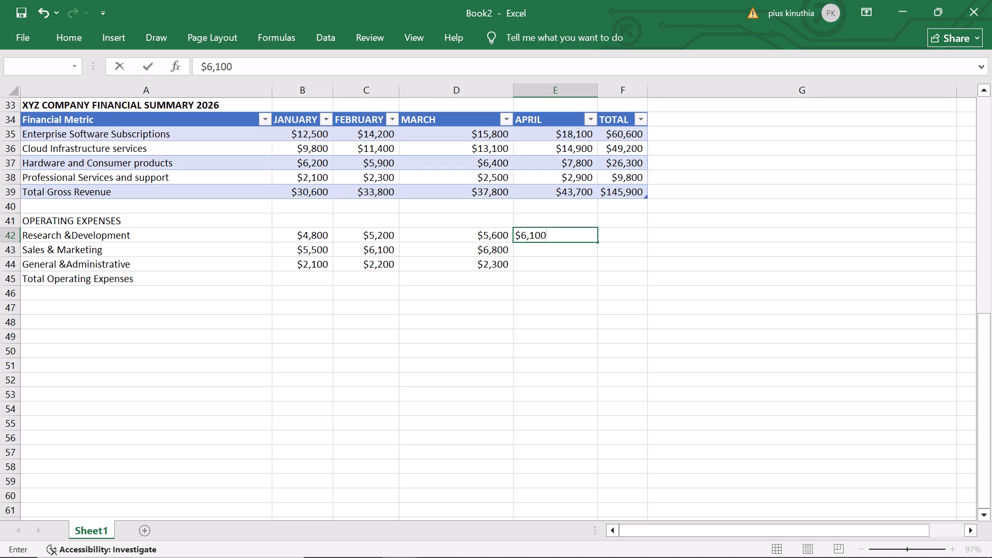
pyautogui.click(540, 252)
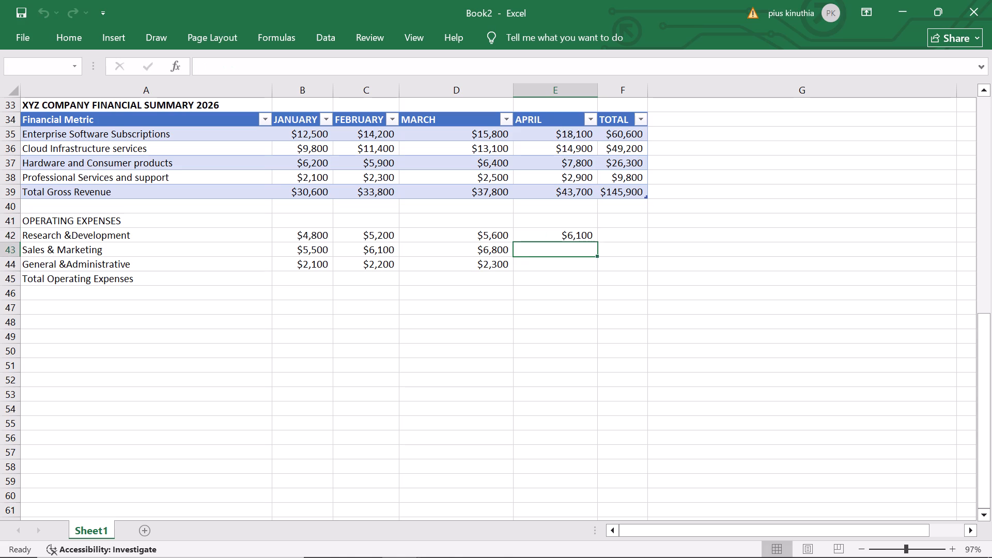
pyautogui.hotkey('shift', '$')
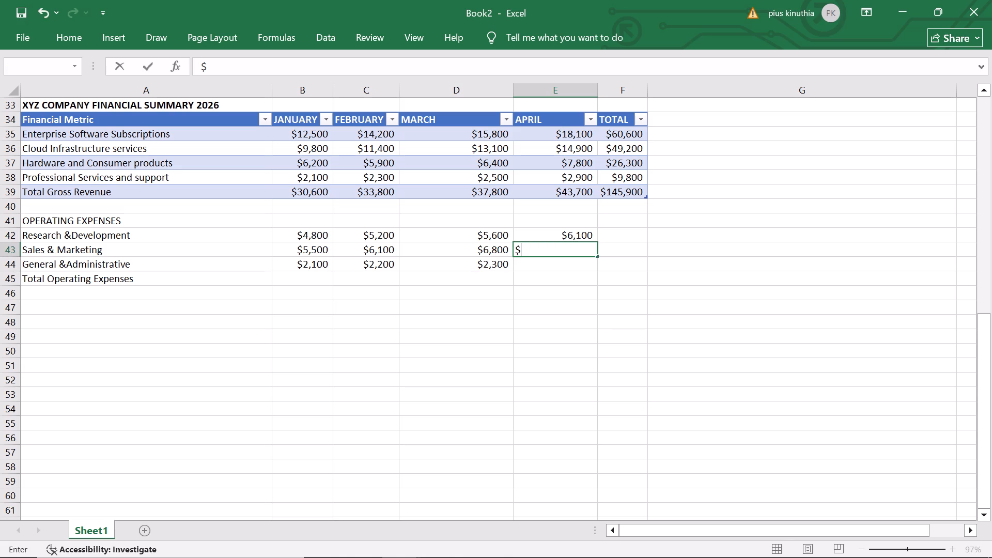
pyautogui.press('7')
pyautogui.press(',')
pyautogui.write('00')
pyautogui.press('BackSpace')
pyautogui.press('BackSpace')
pyautogui.write('400')
pyautogui.click(541, 267)
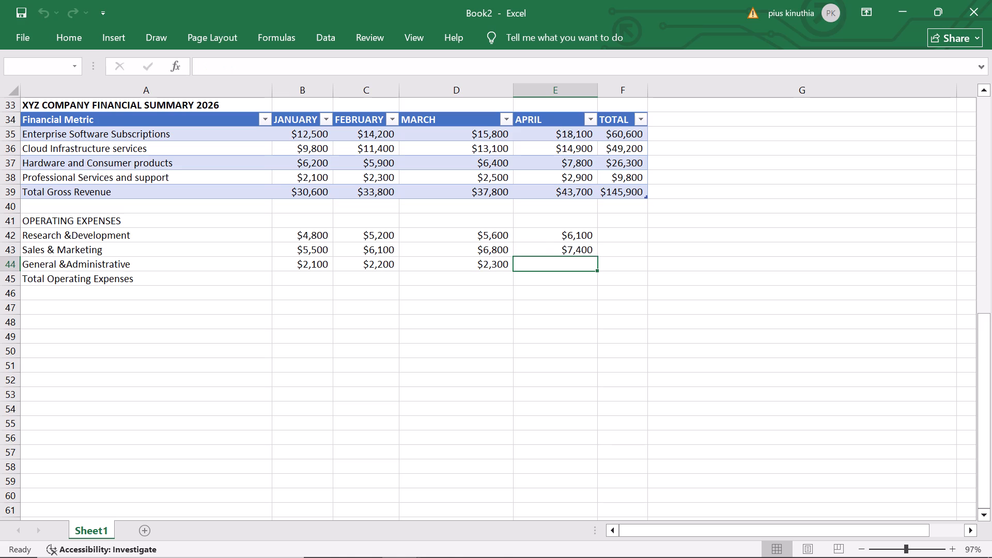
pyautogui.hotkey('shift', '$')
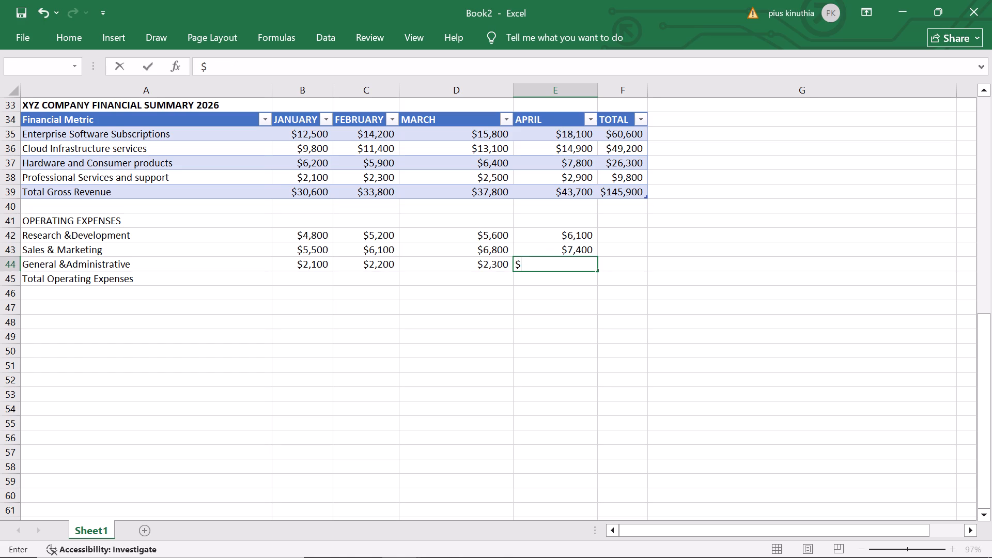
pyautogui.press('2')
pyautogui.press('.')
pyautogui.press('BackSpace')
pyautogui.press(',')
pyautogui.write('500')
# Enter the expense totals in F42:F44: $21,700 for Research &Development, $25,800 for Sales & Marketing and $9,100 for General &Administrative.
pyautogui.click(610, 237)
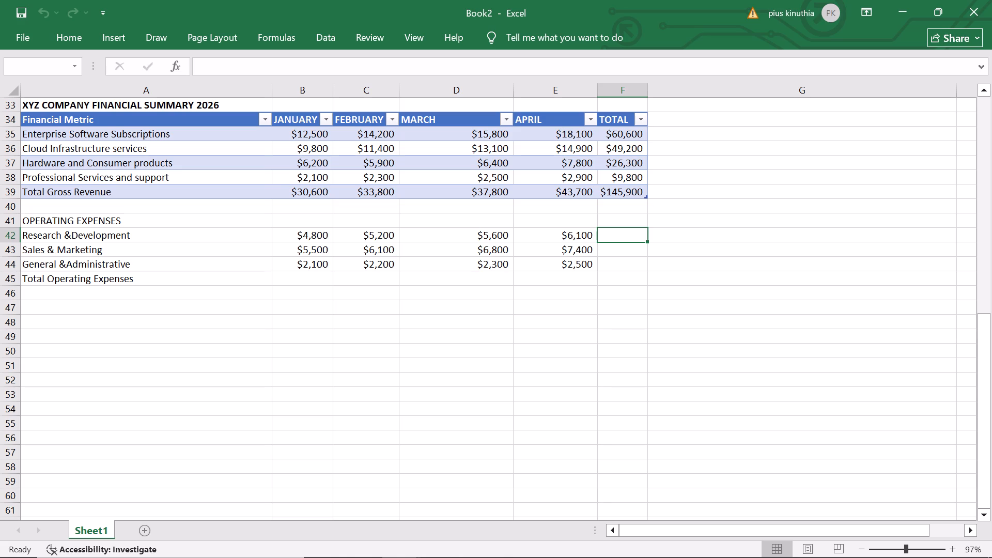
pyautogui.hotkey('shift', '$')
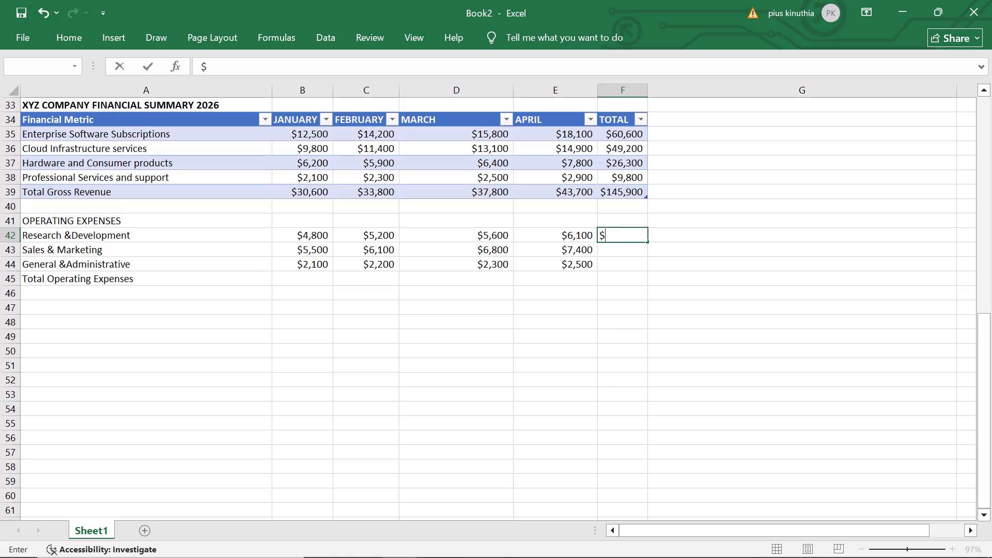
pyautogui.write('21')
pyautogui.write(',700')
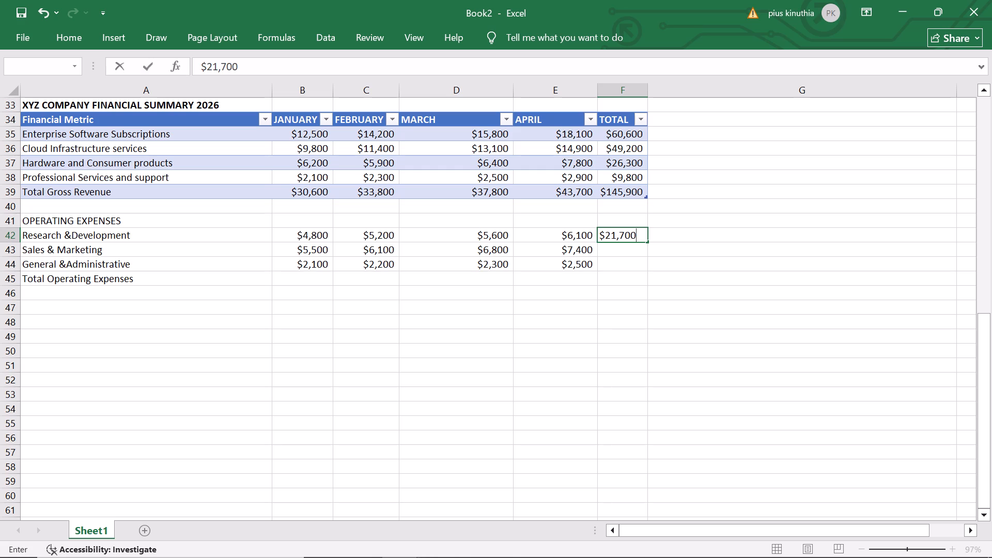
pyautogui.click(614, 257)
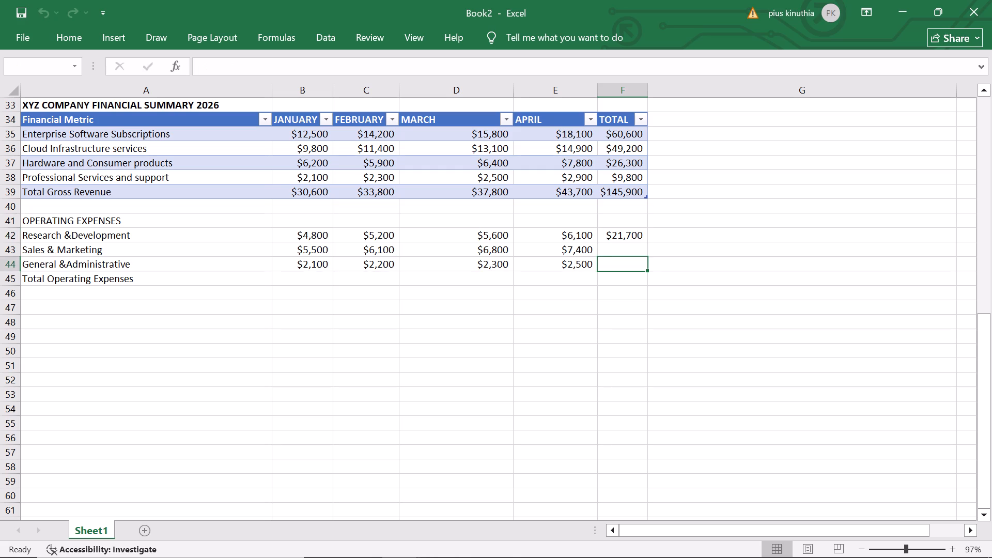
pyautogui.click(614, 249)
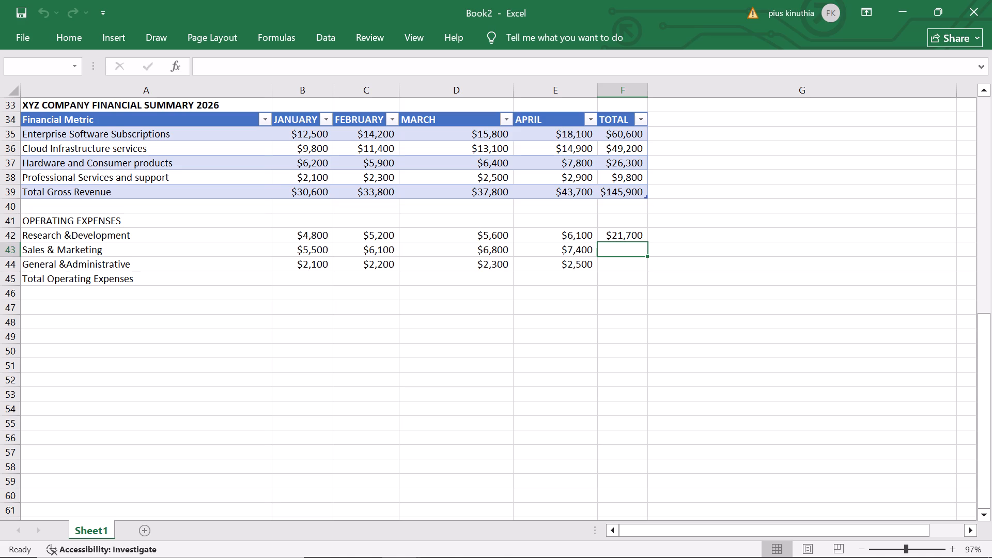
pyautogui.hotkey('shift', '$')
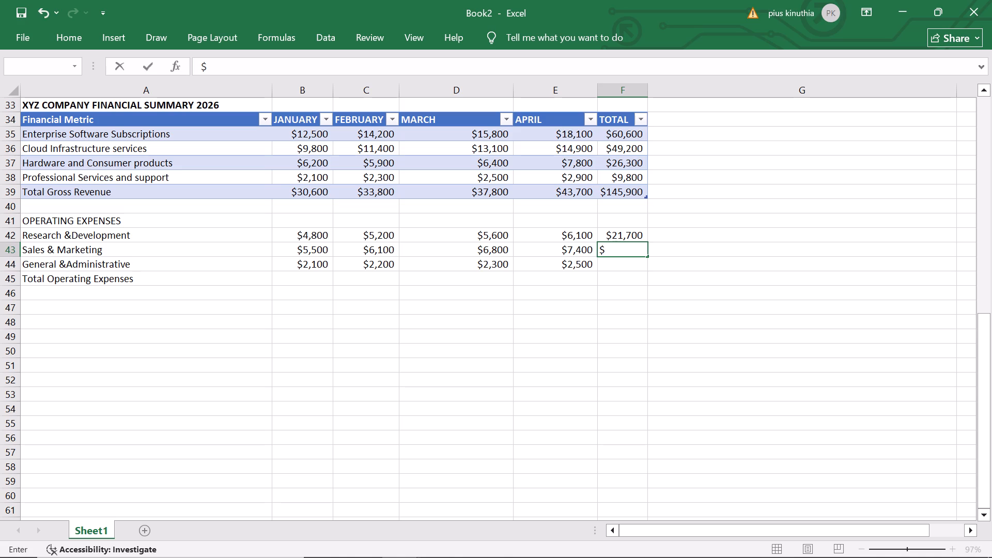
pyautogui.write('25')
pyautogui.write(',800')
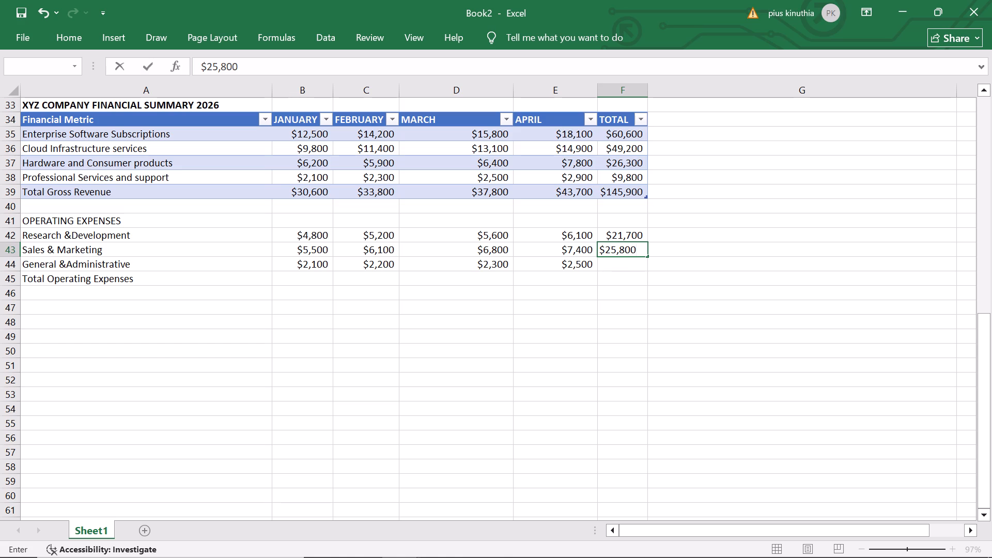
pyautogui.click(622, 266)
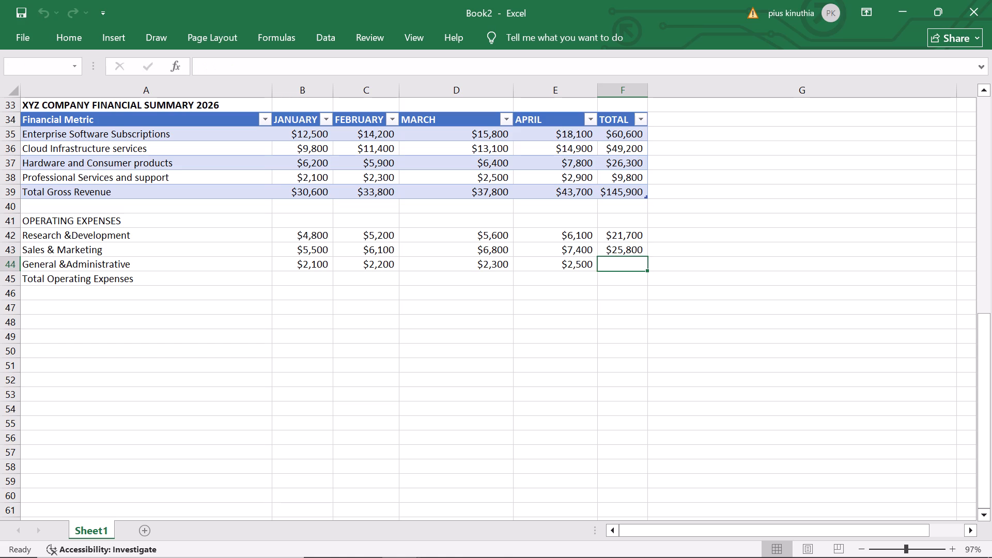
pyautogui.hotkey('shift', '$')
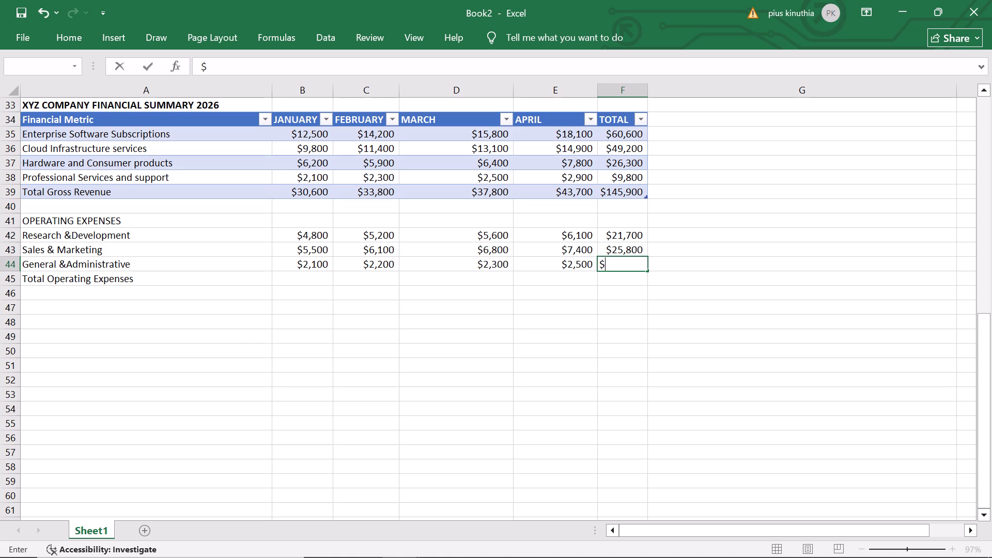
pyautogui.press('9')
pyautogui.press(',')
pyautogui.write('100')
# Enter the formula =SUM(B42:B45) in B45 for January's Total Operating Expenses, checking it in the Function Arguments dialog.
pyautogui.click(311, 278)
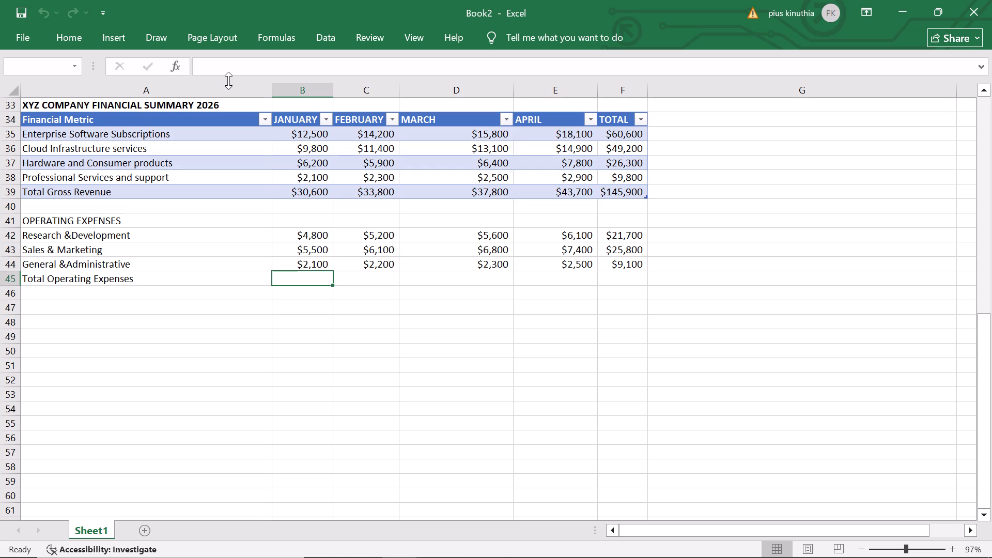
pyautogui.click(204, 66)
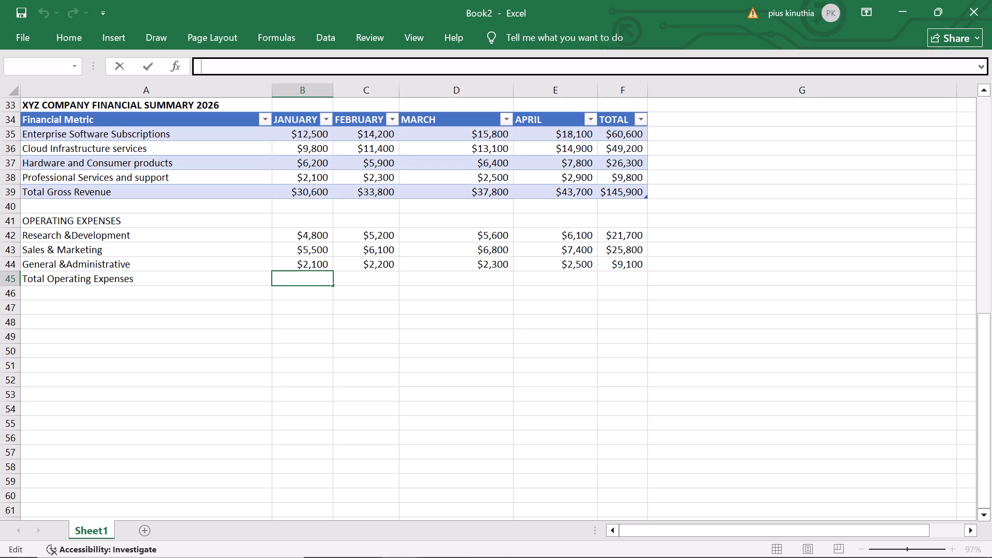
pyautogui.press('=')
pyautogui.press('s')
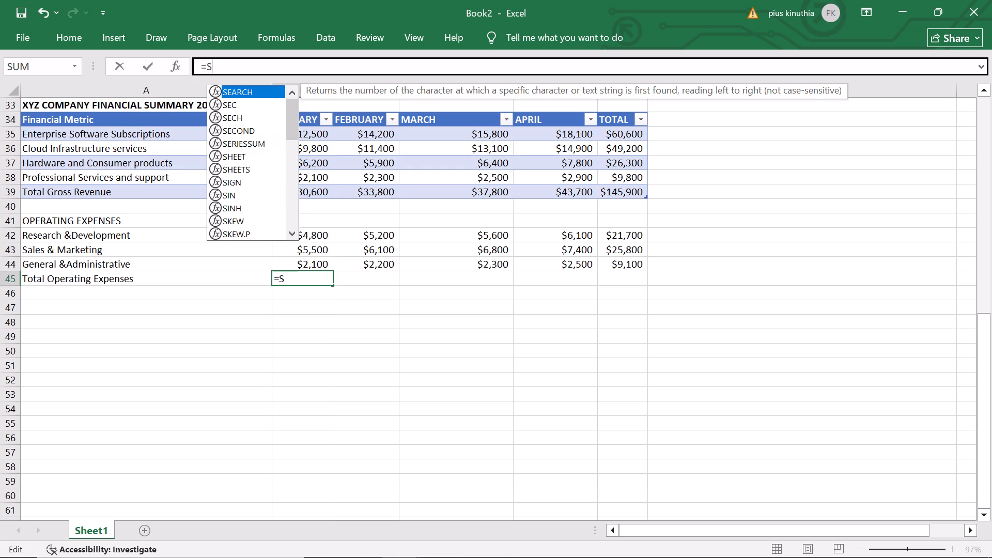
pyautogui.write('UM')
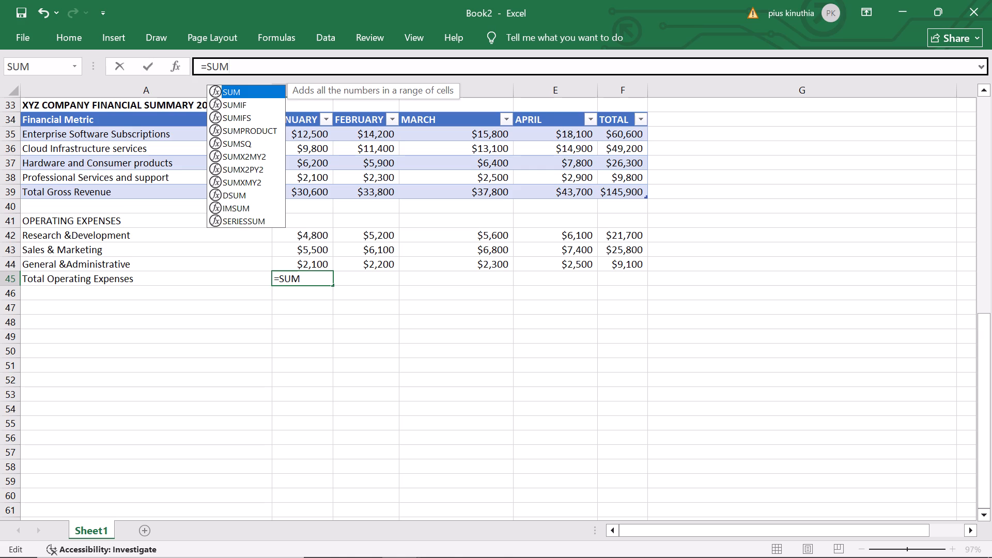
pyautogui.hotkey('shift', '(')
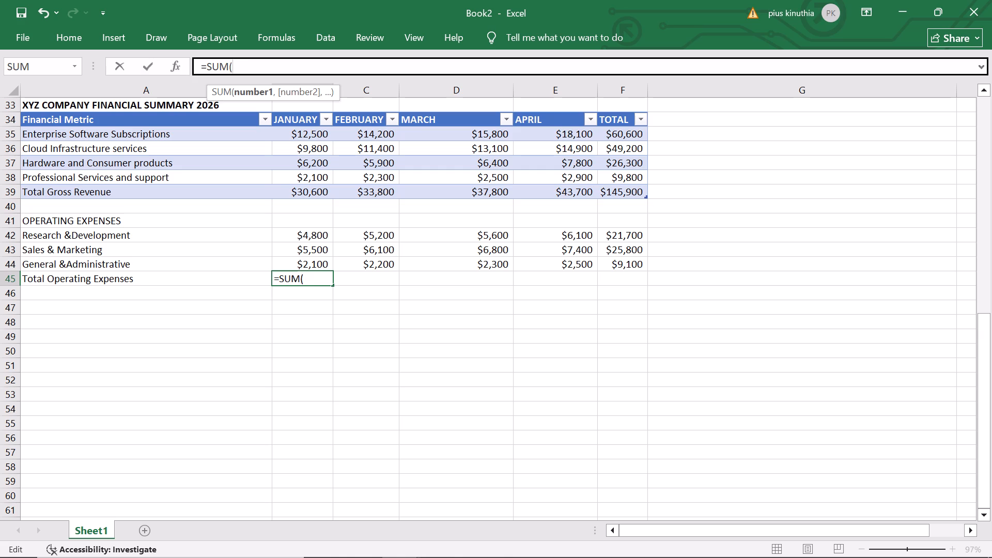
pyautogui.press('b')
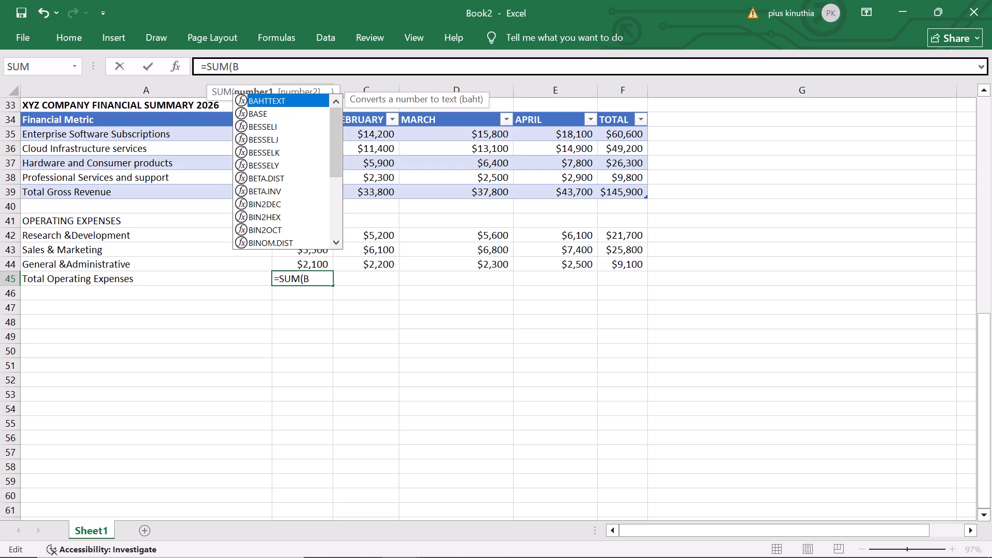
pyautogui.press('4')
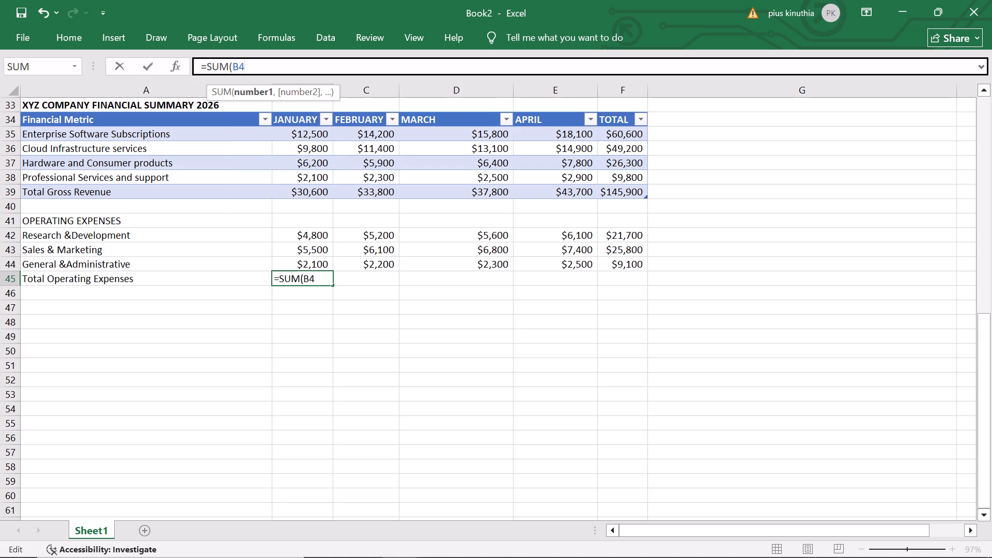
pyautogui.press('2')
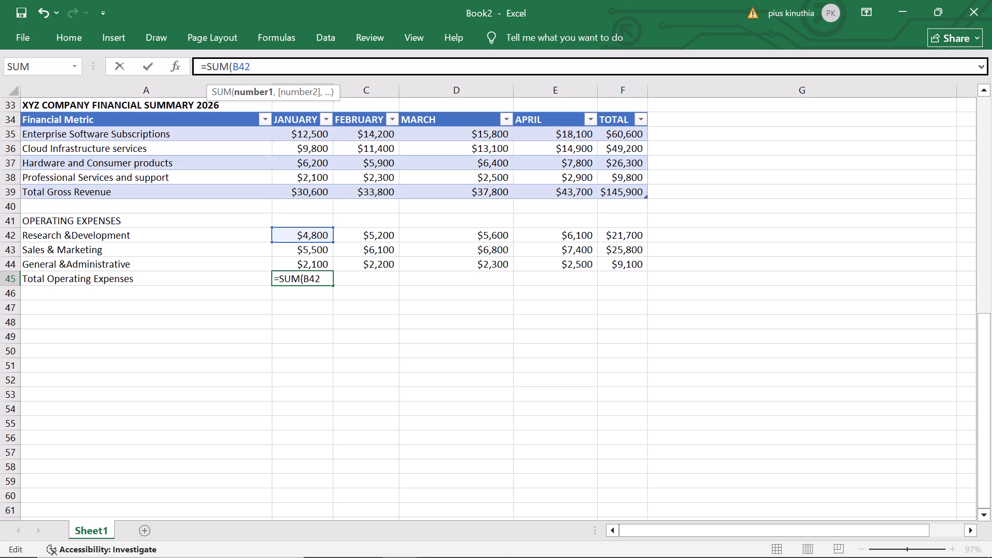
pyautogui.hotkey('shift', ':')
pyautogui.press('b')
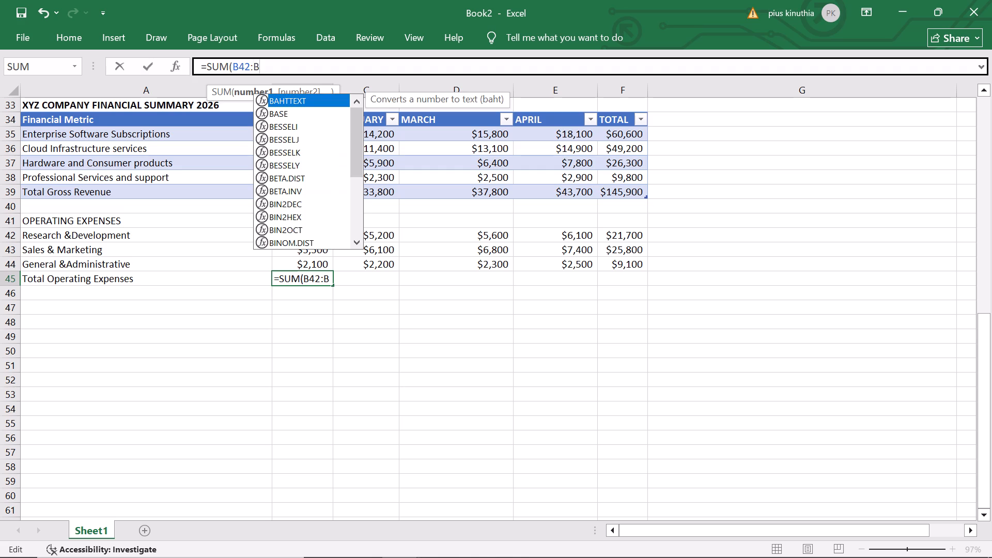
pyautogui.write('45')
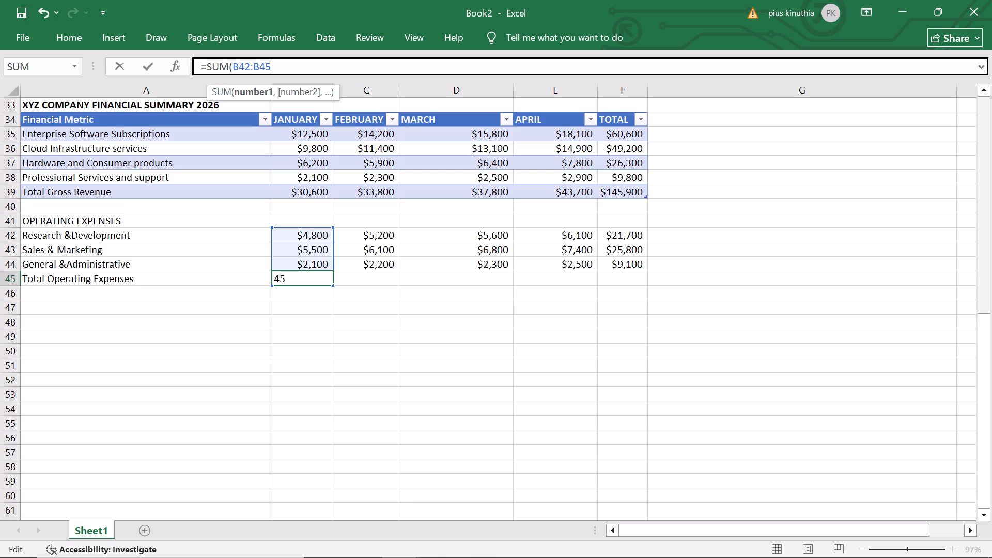
pyautogui.hotkey('shift', ')')
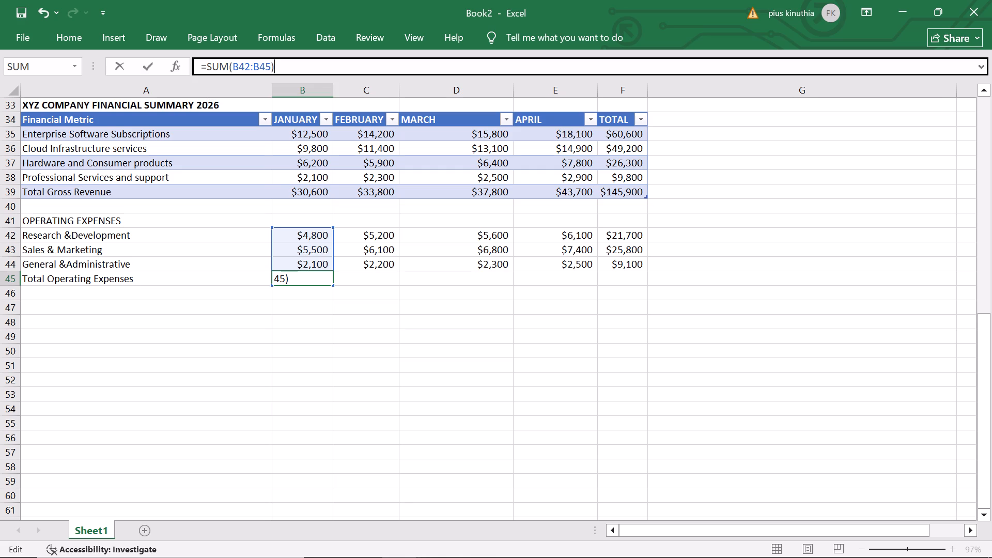
pyautogui.click(291, 276)
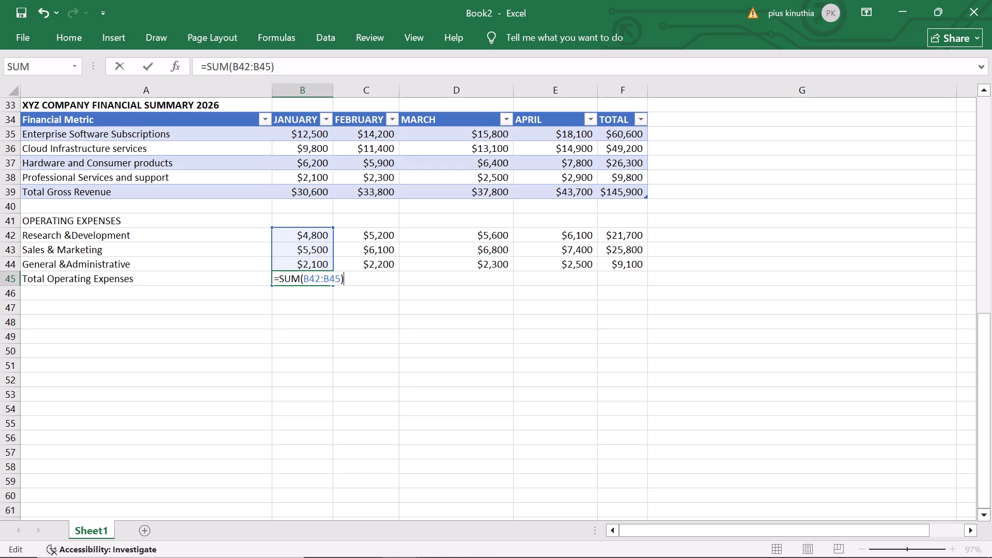
pyautogui.click(177, 66)
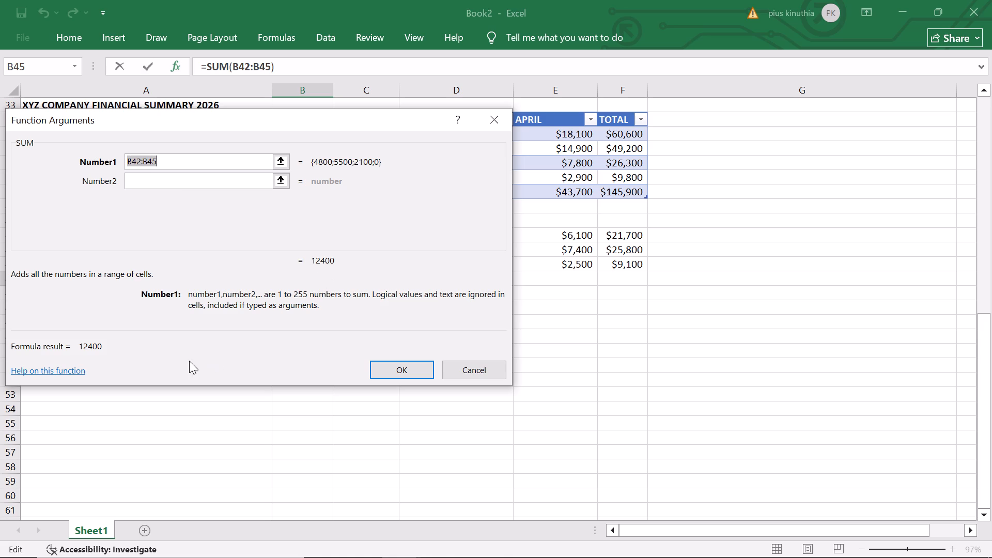
pyautogui.click(97, 339)
pyautogui.click(320, 260)
pyautogui.click(409, 370)
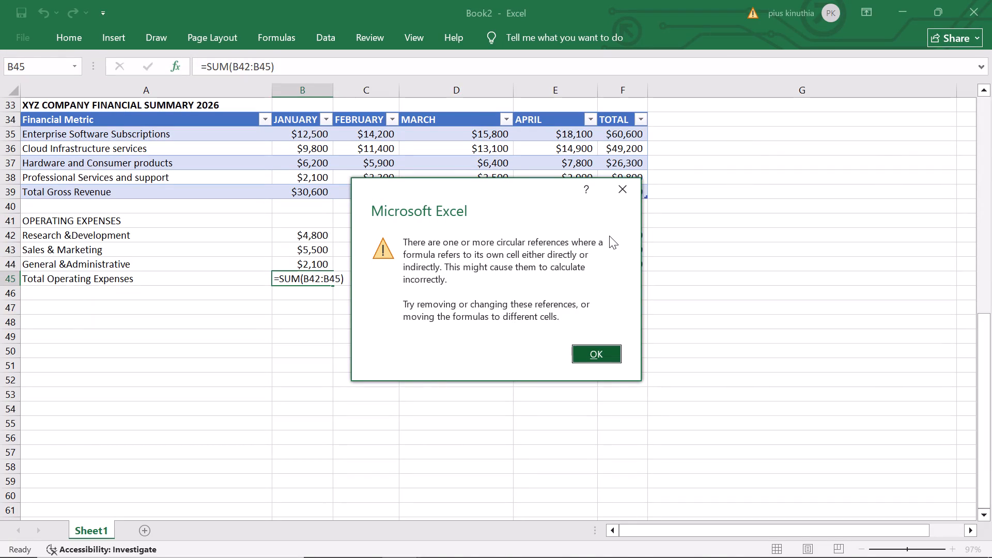
pyautogui.click(619, 189)
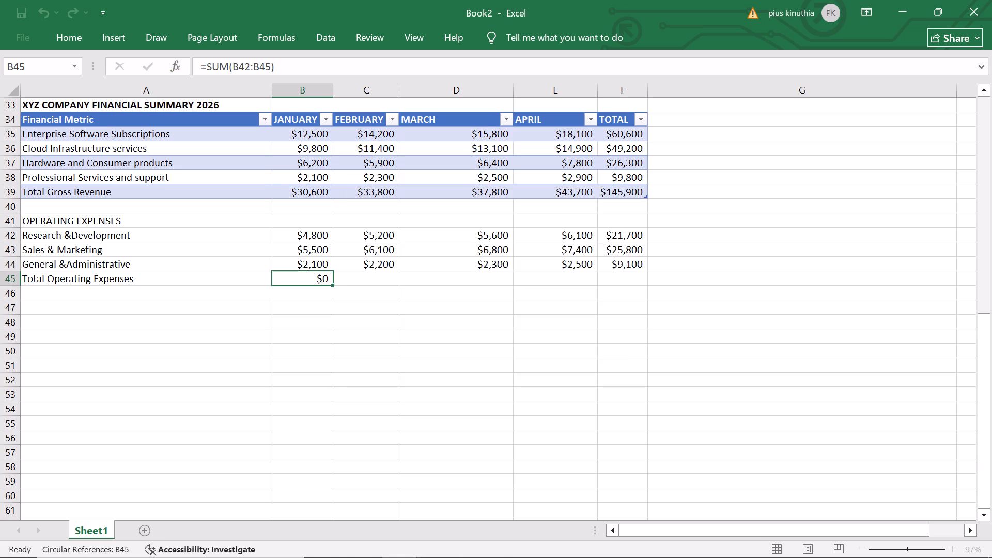
# Change January's Total Operating Expenses formula in B45 to =SUM(B42,B43,B44) through the Function Arguments dialog.
pyautogui.click(269, 68)
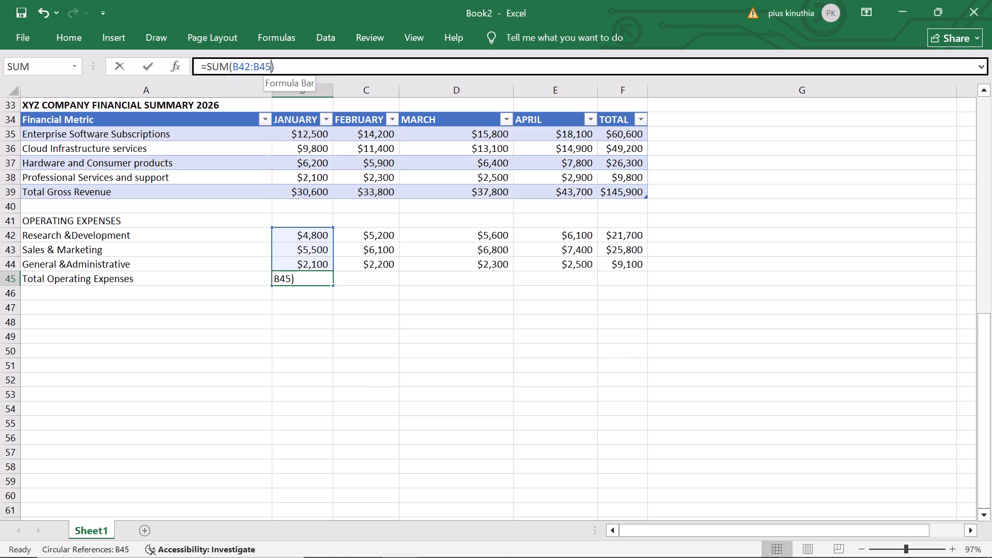
pyautogui.click(176, 65)
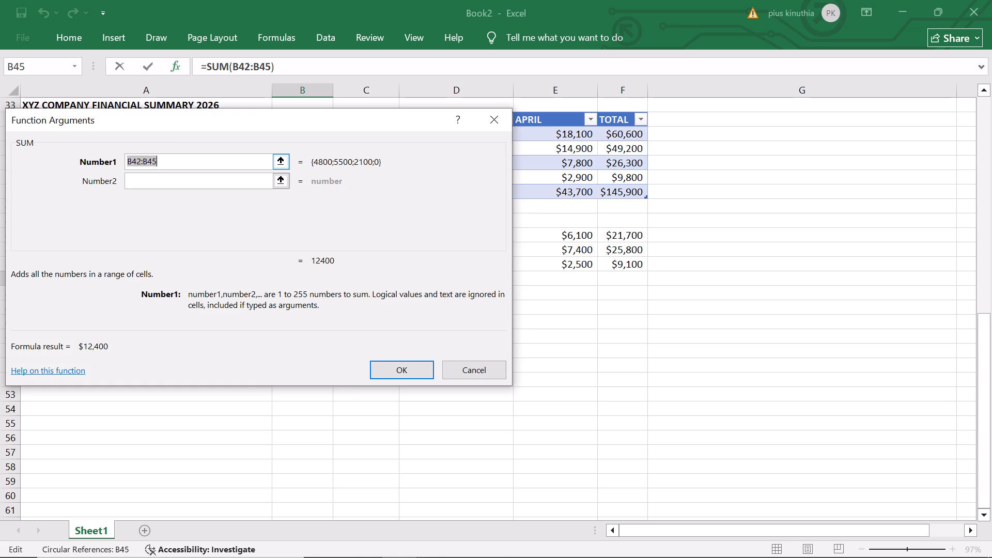
pyautogui.click(162, 161)
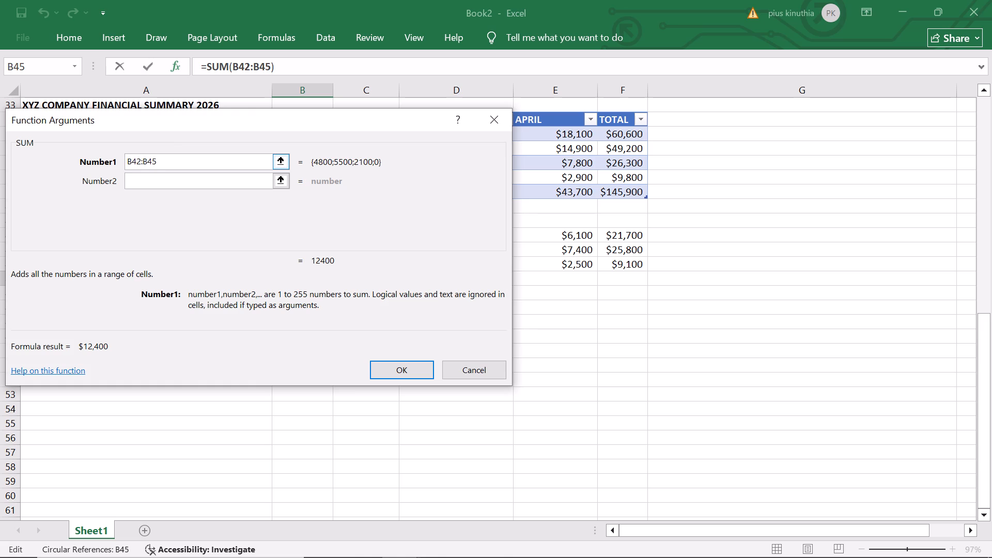
pyautogui.press('BackSpace')
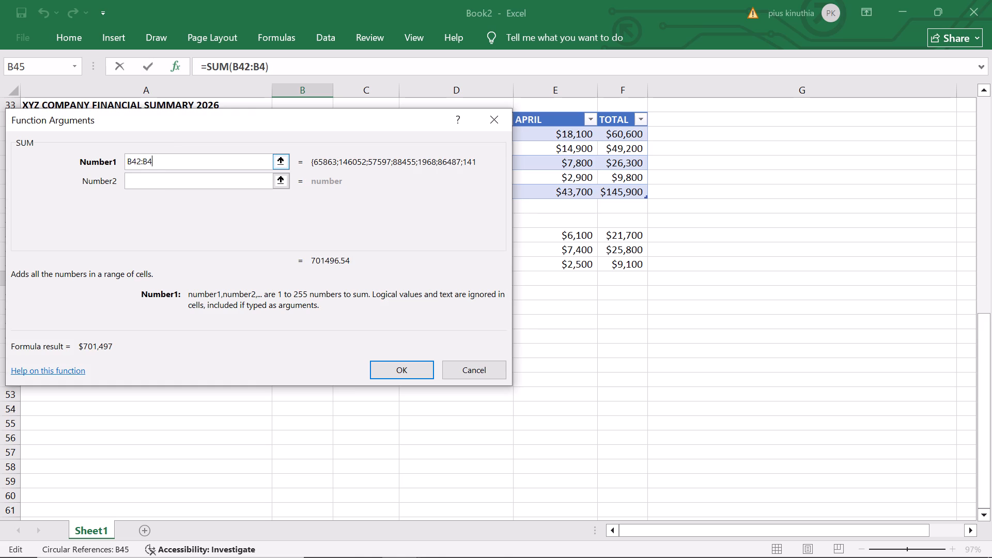
pyautogui.press('BackSpace')
pyautogui.press('BackSpace')
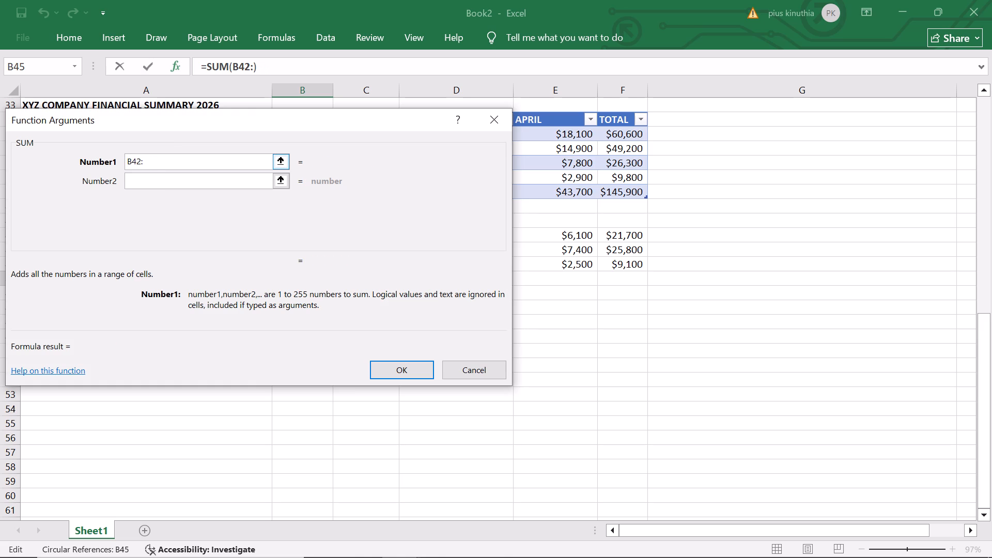
pyautogui.press('BackSpace')
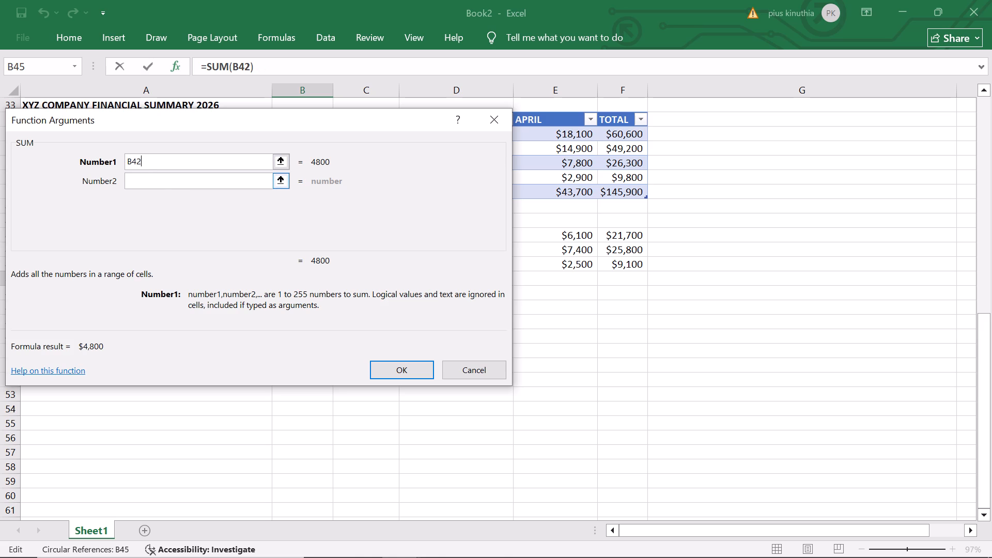
pyautogui.click(142, 180)
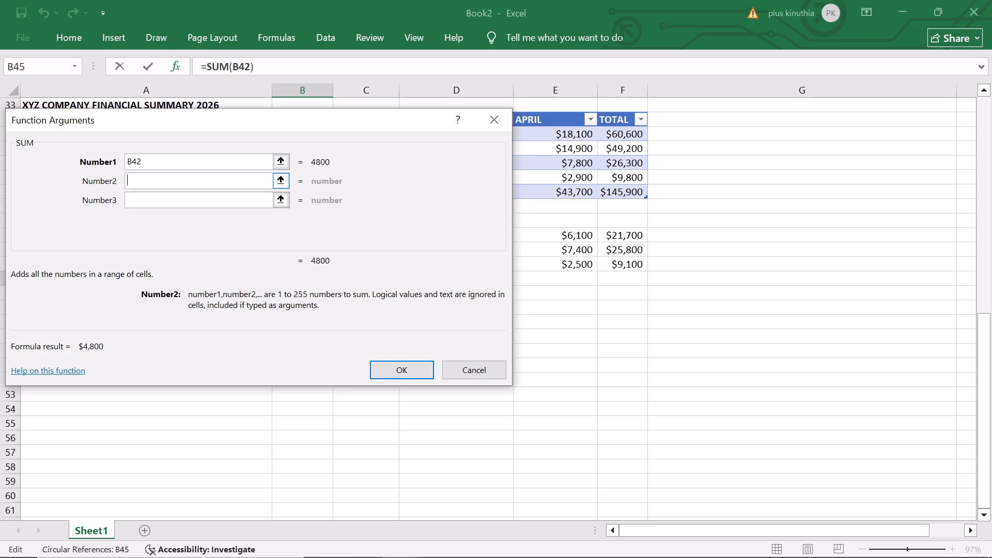
pyautogui.press('b')
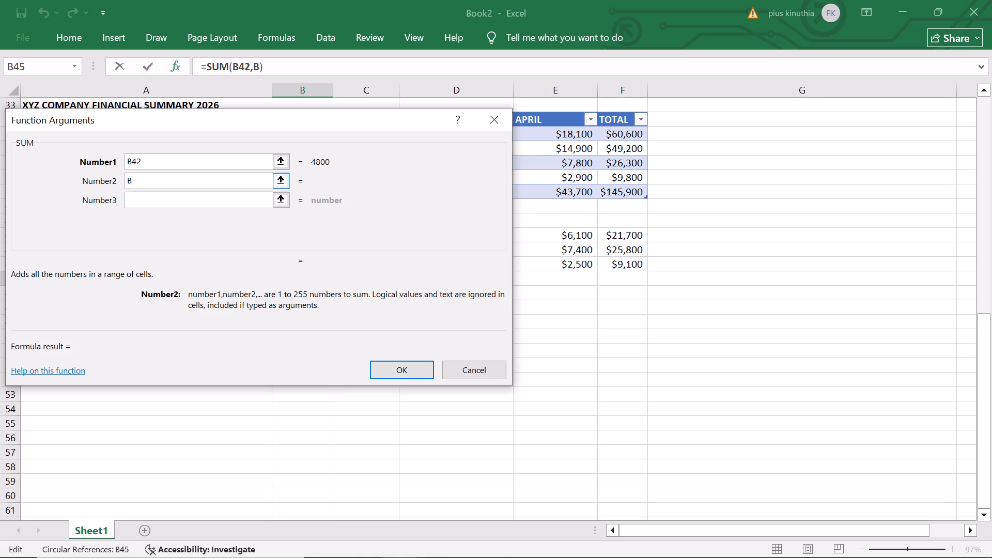
pyautogui.write('43')
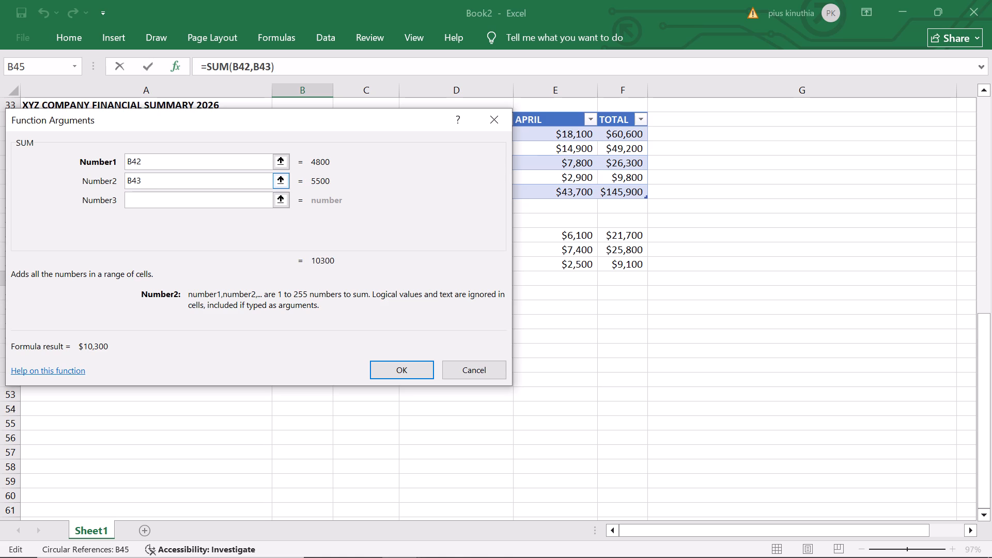
pyautogui.click(137, 206)
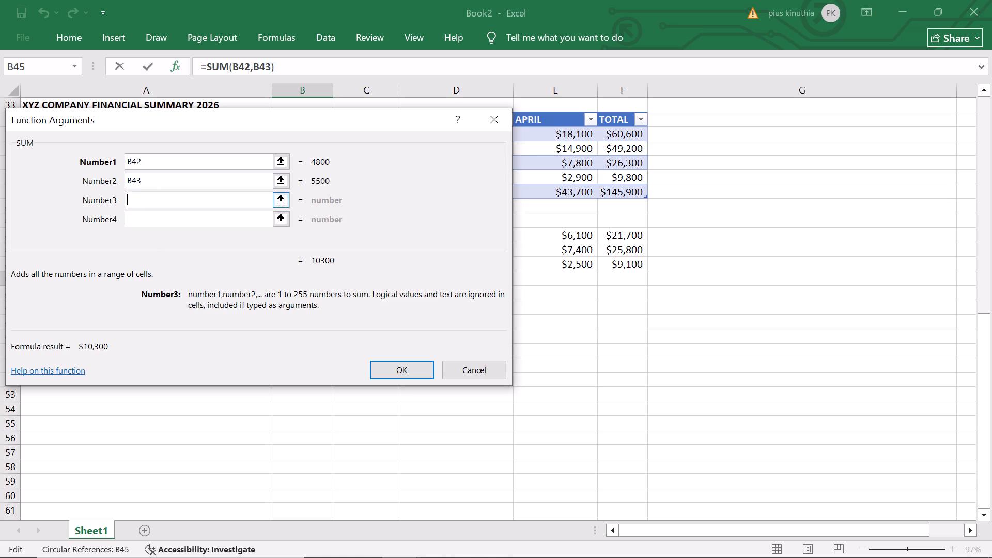
pyautogui.press('b')
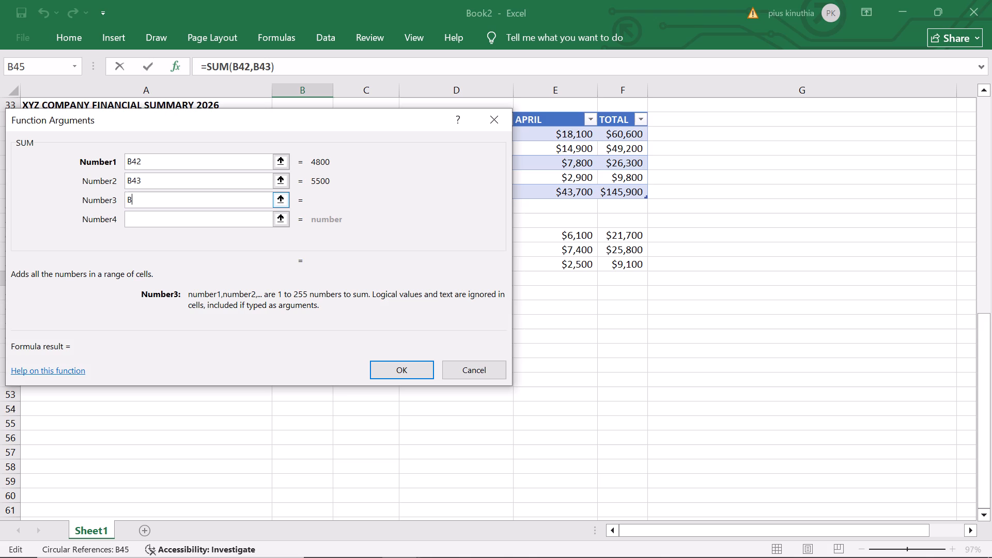
pyautogui.write('44')
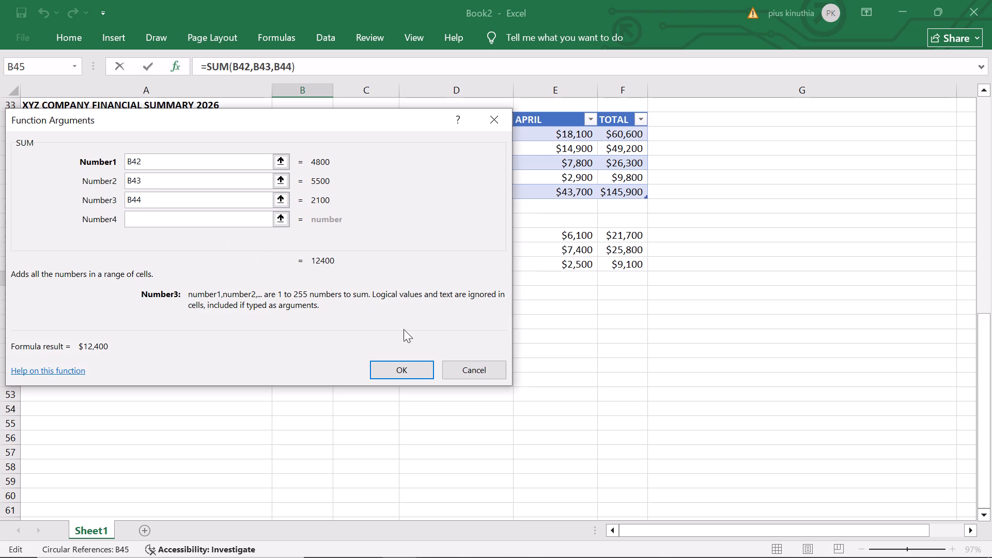
pyautogui.click(401, 364)
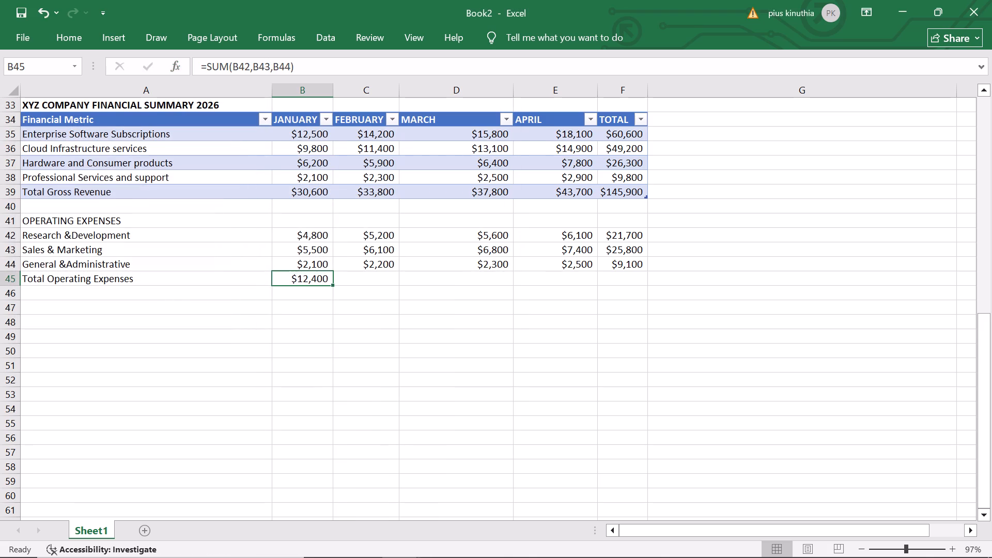
# Enter the formula =SUM(C42,C43,C44) in C45 for February's Total Operating Expenses, checking it in the Function Arguments dialog.
pyautogui.click(362, 281)
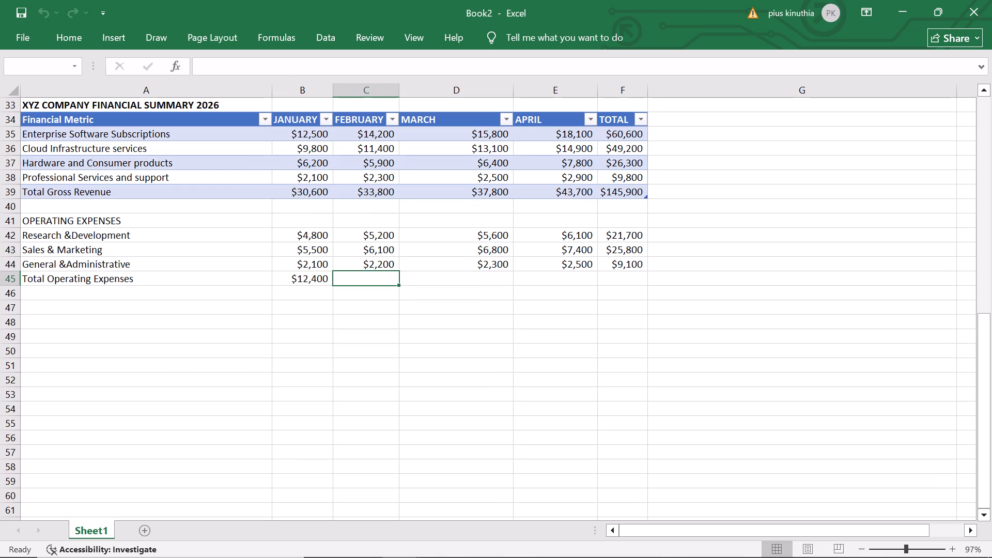
pyautogui.click(209, 68)
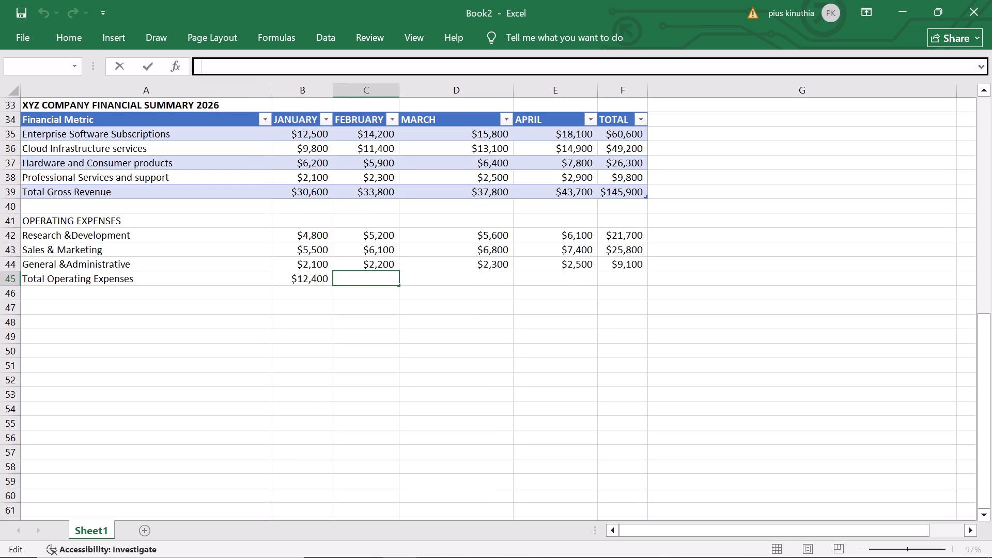
pyautogui.hotkey('shift', '+')
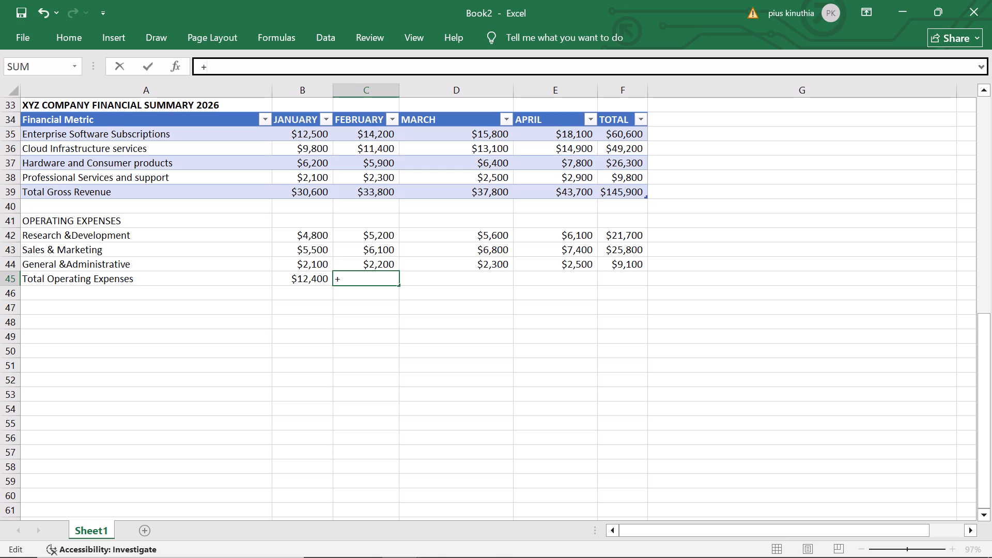
pyautogui.press('BackSpace')
pyautogui.press('-')
pyautogui.press('BackSpace')
pyautogui.press('=')
pyautogui.write('SU')
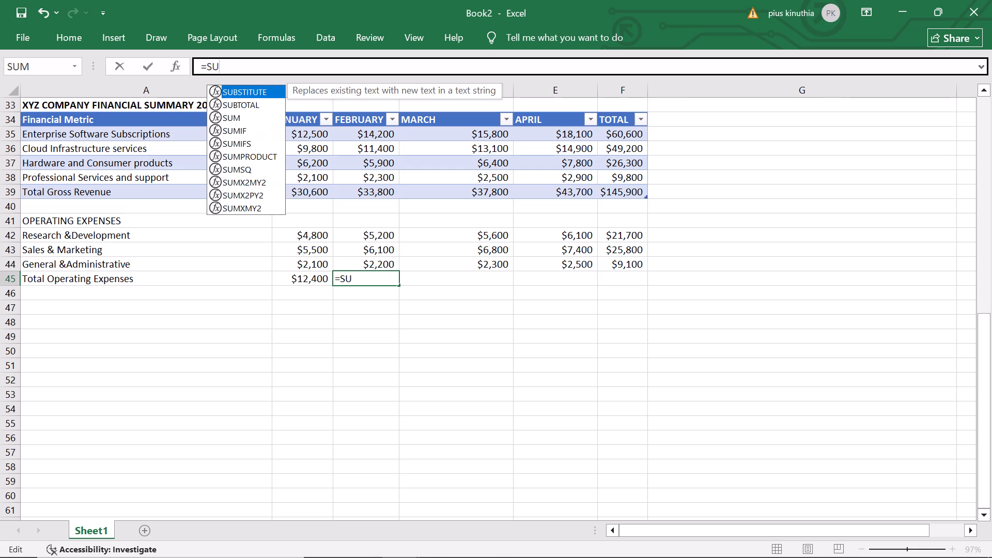
pyautogui.press('m')
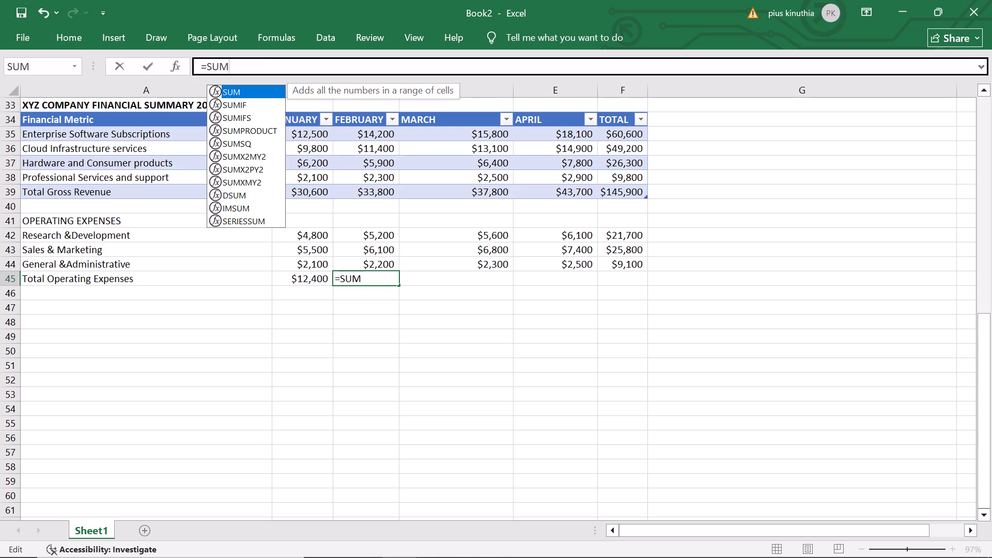
pyautogui.hotkey('shift', '(')
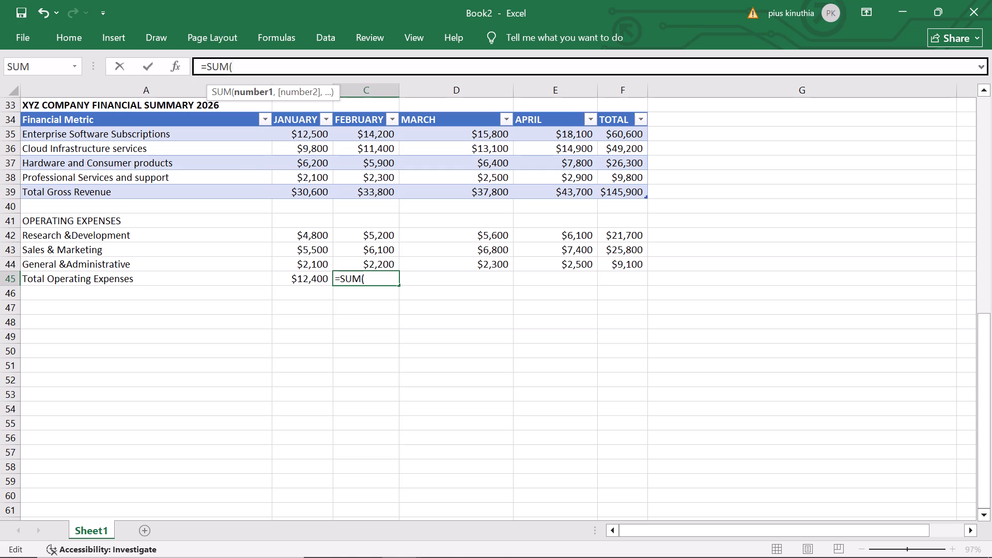
pyautogui.press('c')
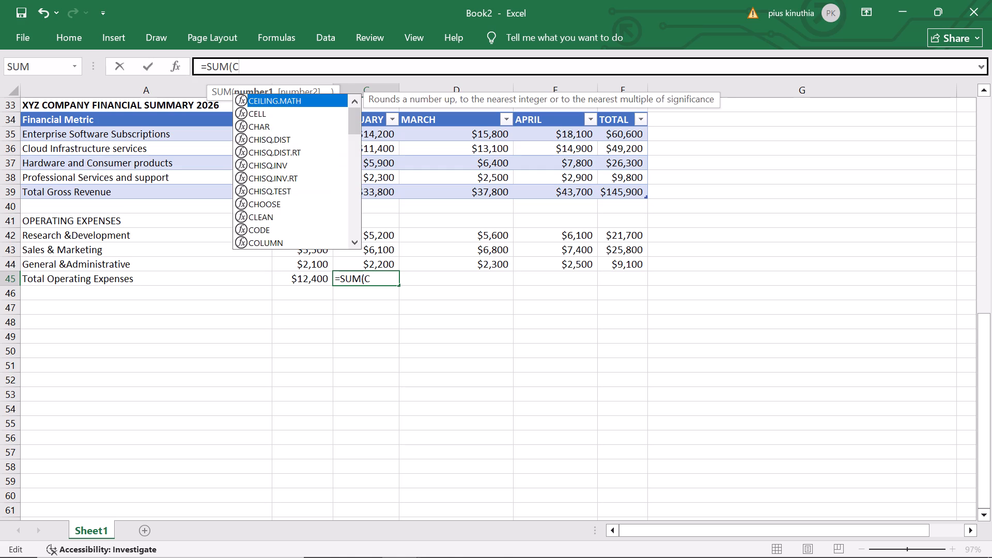
pyautogui.write('42')
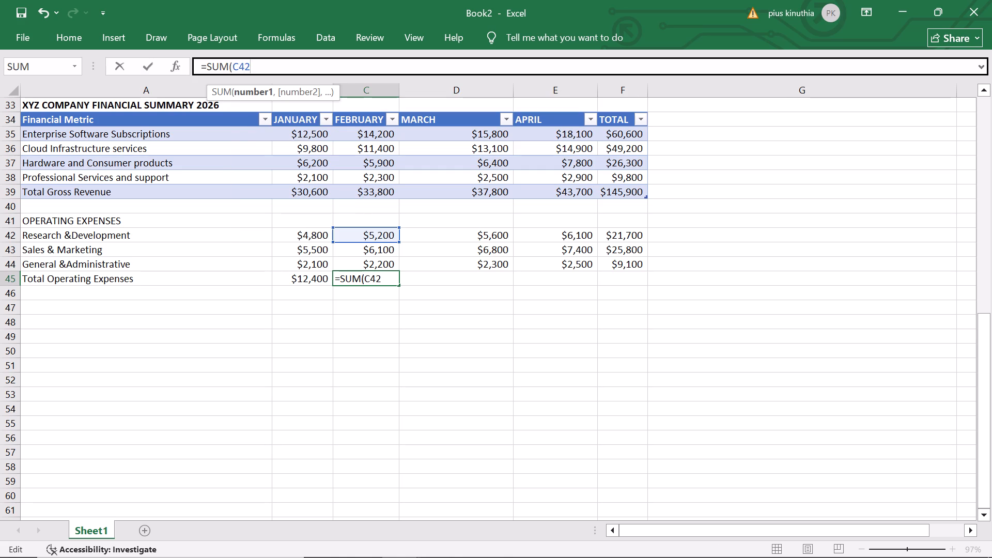
pyautogui.press(',')
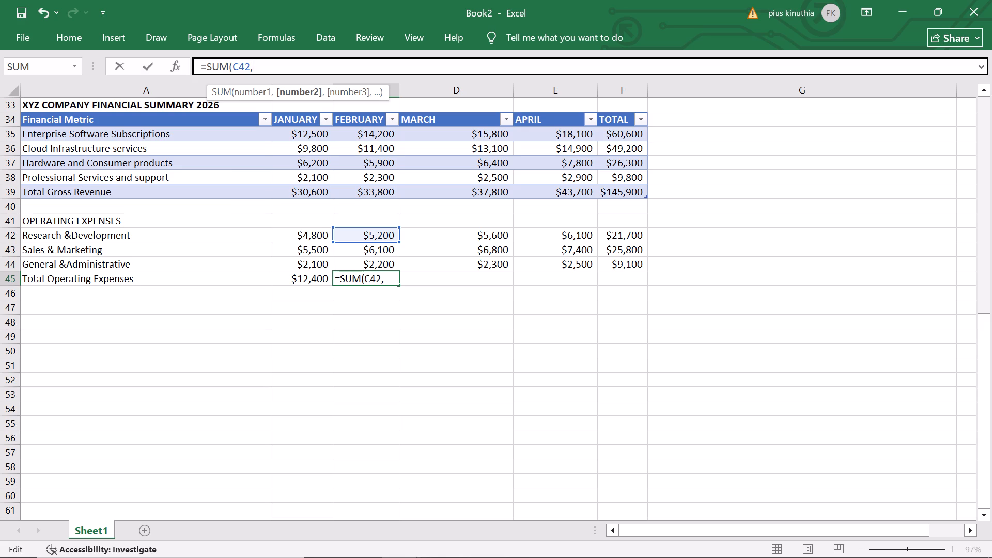
pyautogui.press('c')
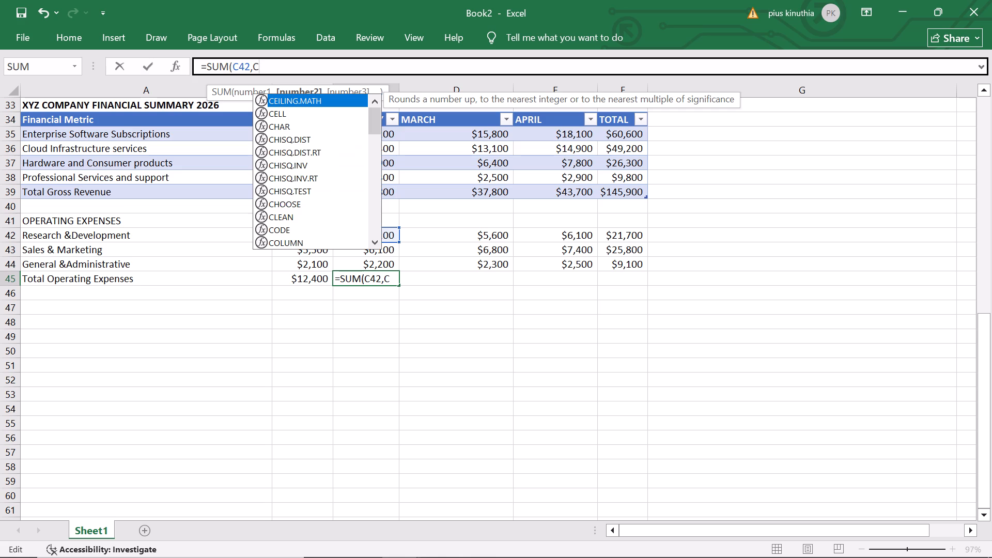
pyautogui.write('43')
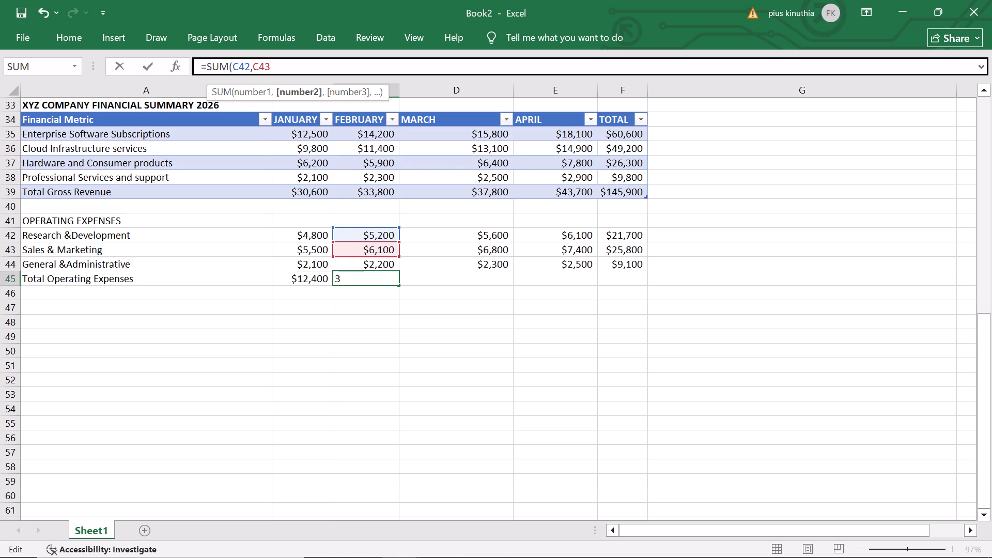
pyautogui.press(',')
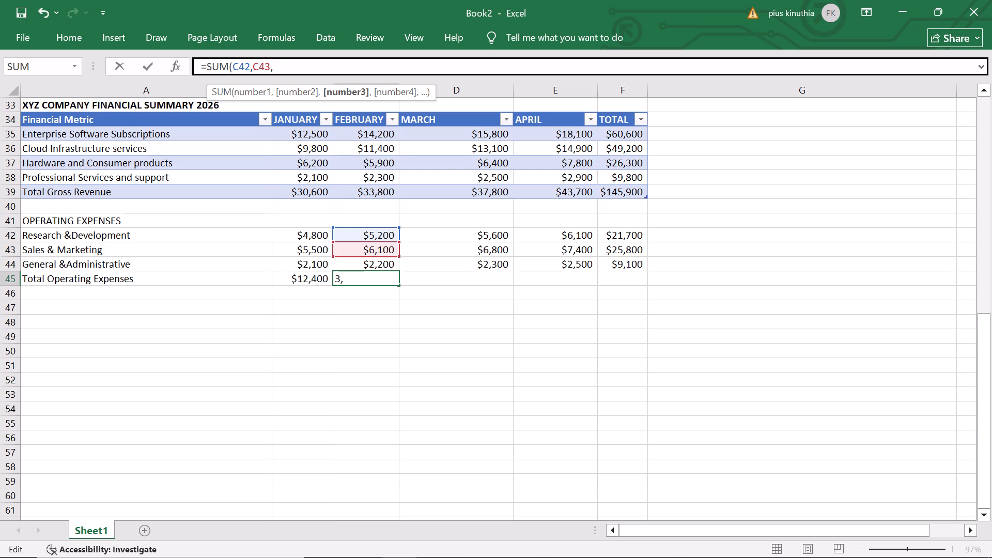
pyautogui.press('c')
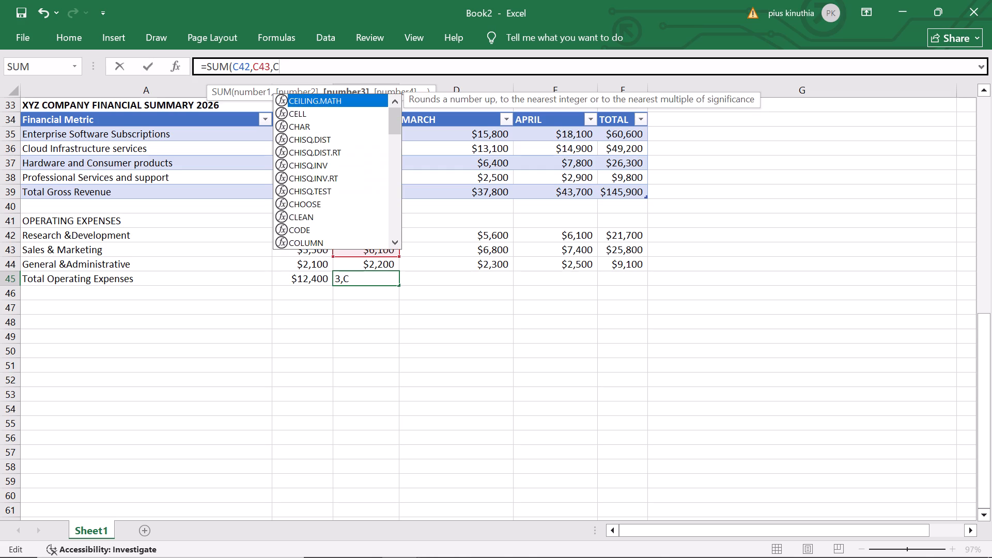
pyautogui.write('44')
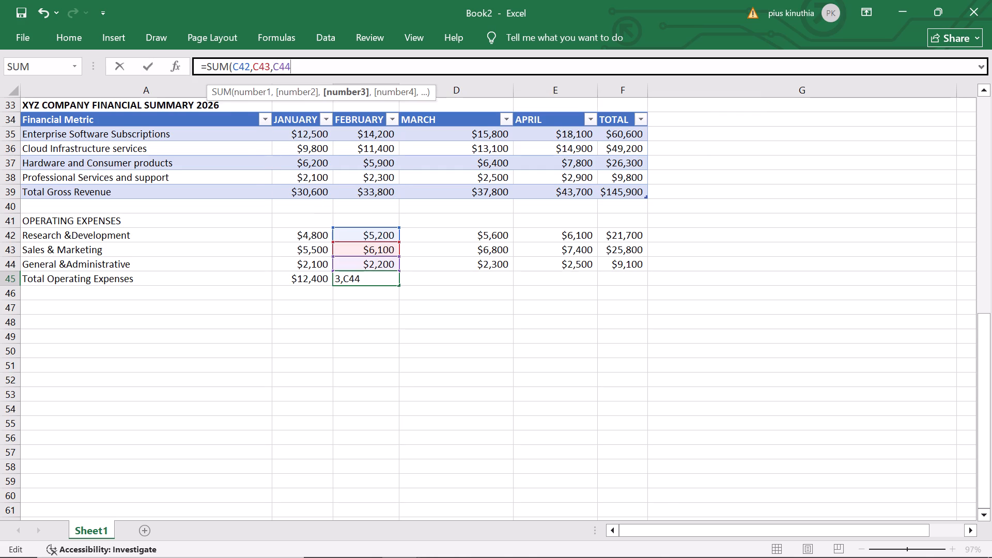
pyautogui.hotkey('shift', ')')
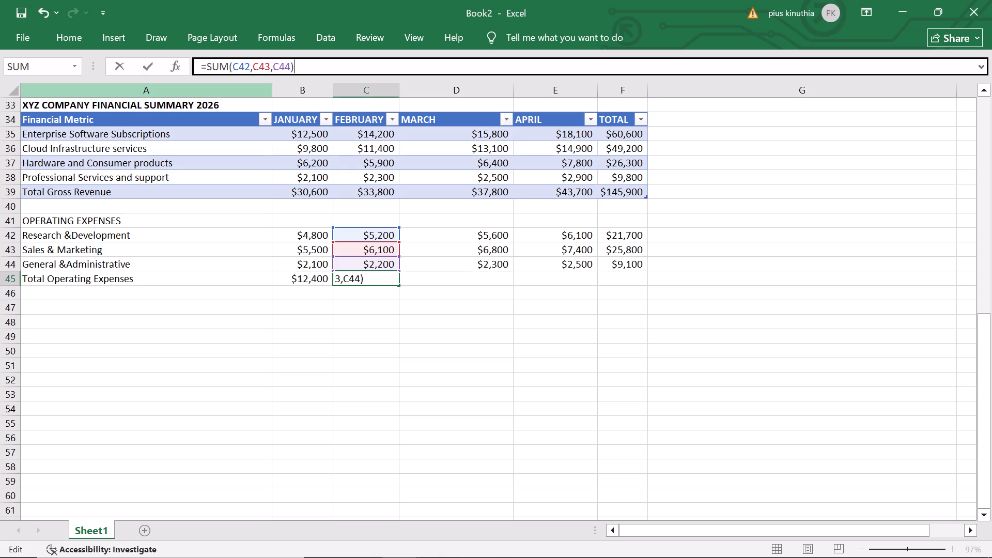
pyautogui.click(355, 277)
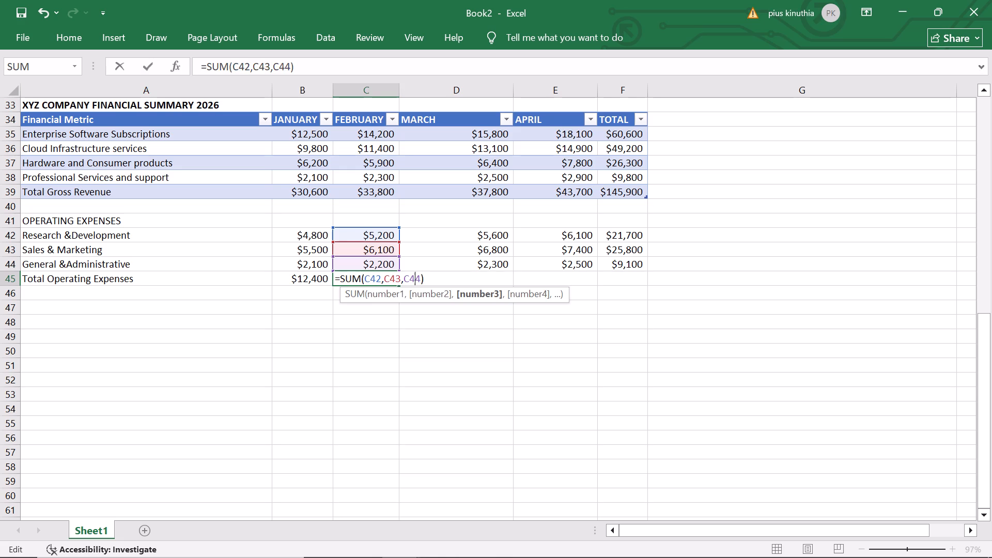
pyautogui.click(371, 281)
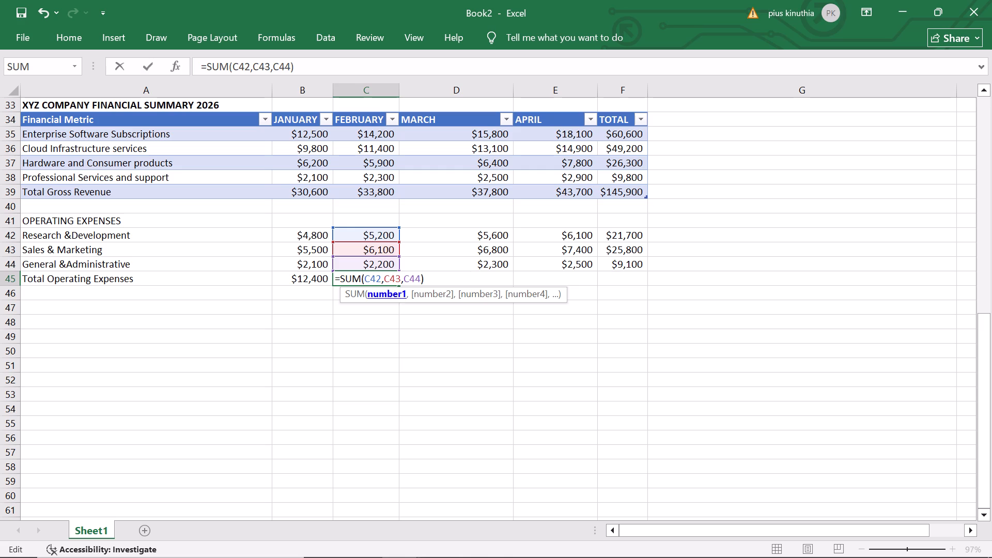
pyautogui.click(346, 276)
pyautogui.click(177, 65)
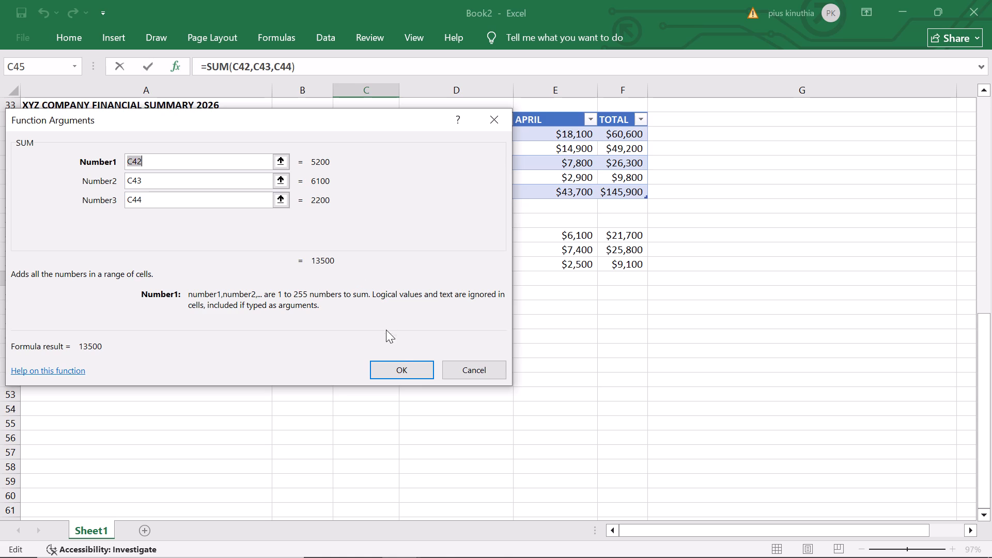
pyautogui.click(413, 368)
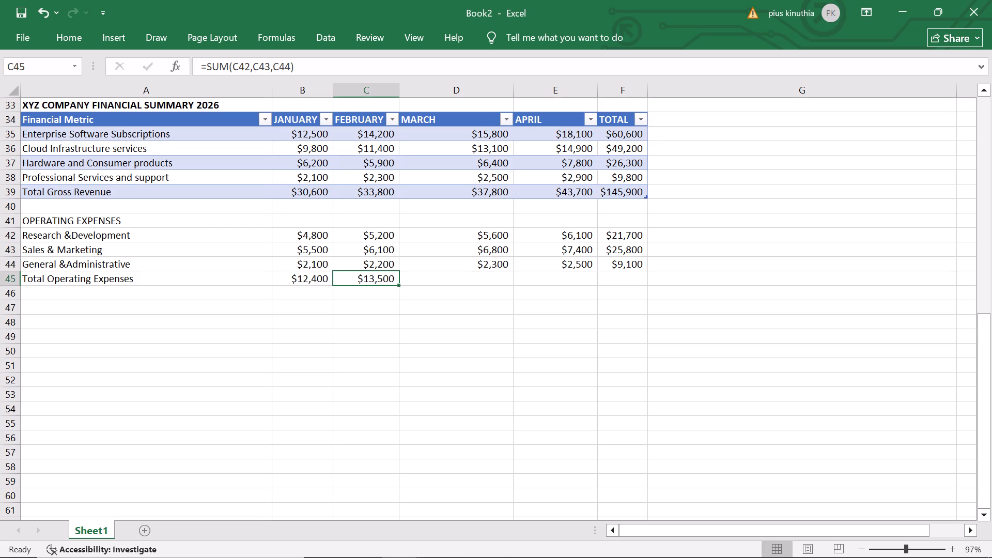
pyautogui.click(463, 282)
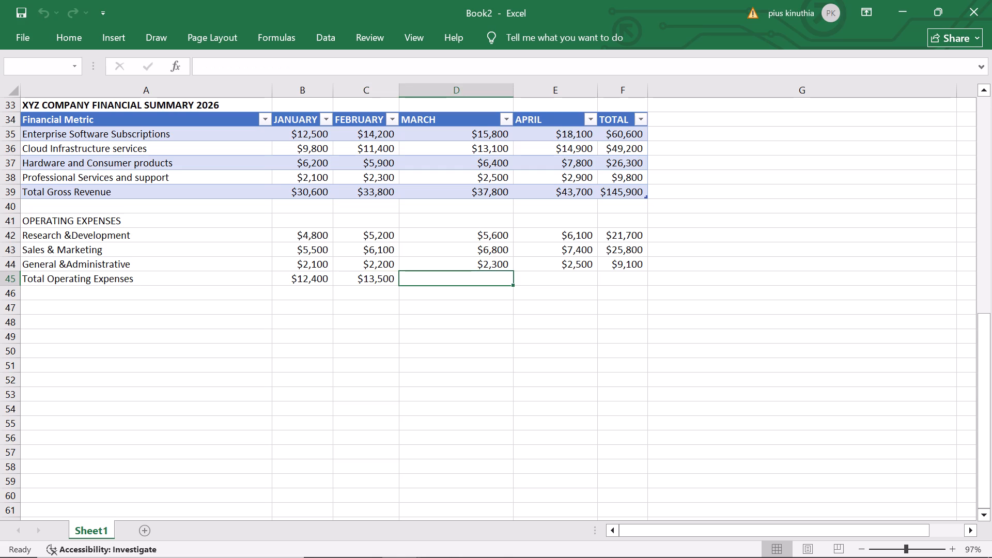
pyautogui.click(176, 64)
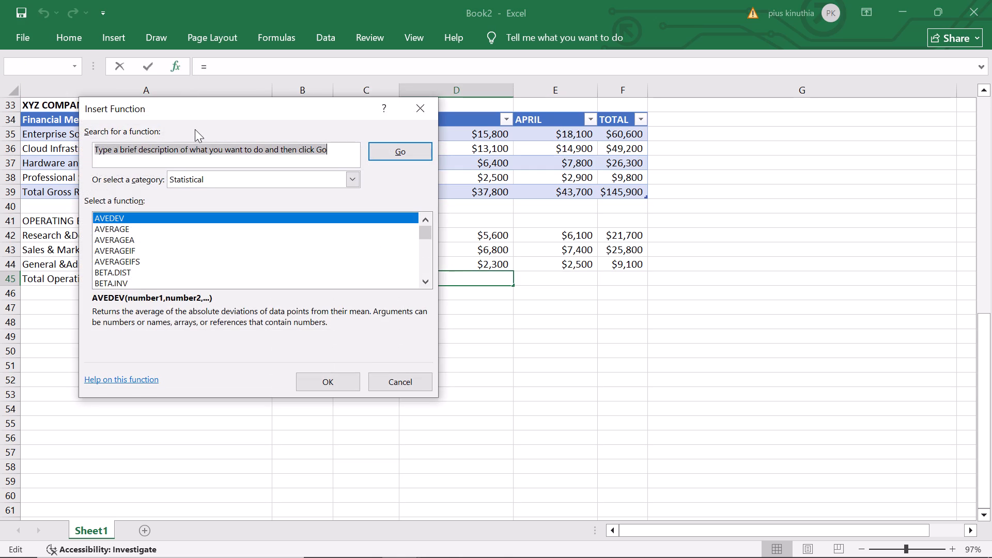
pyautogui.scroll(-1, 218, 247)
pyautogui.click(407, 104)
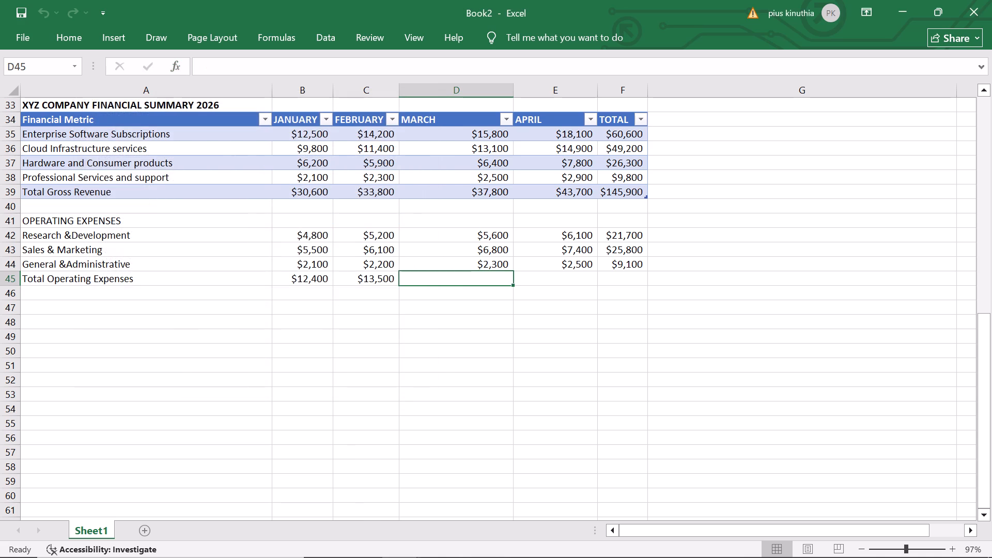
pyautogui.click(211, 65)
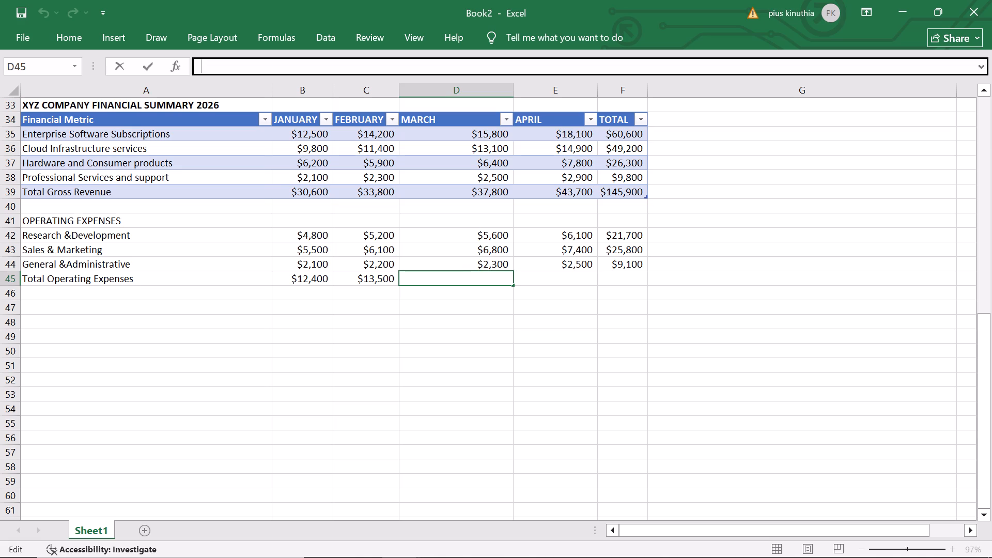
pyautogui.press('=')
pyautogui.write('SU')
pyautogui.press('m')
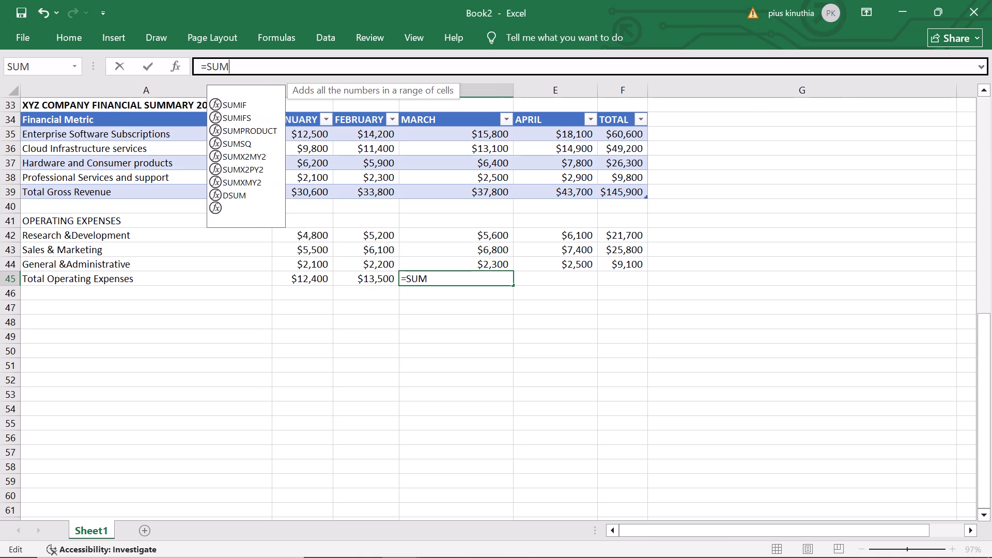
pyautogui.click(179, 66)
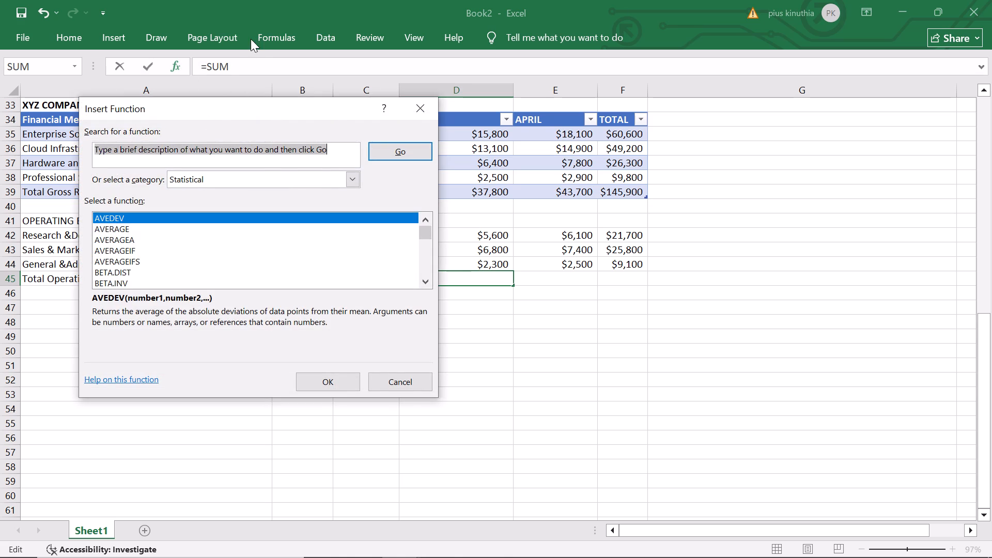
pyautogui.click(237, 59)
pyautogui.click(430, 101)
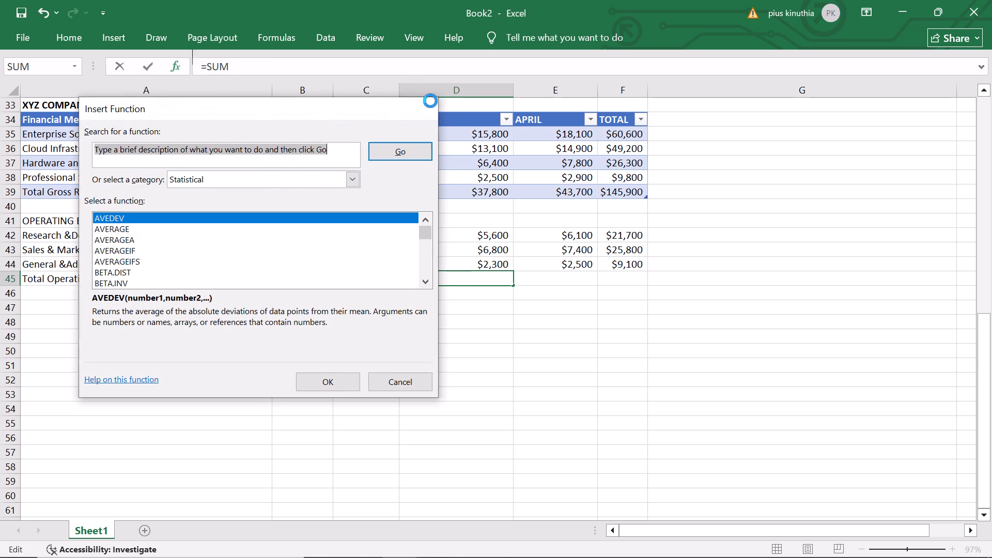
# Enter the formula =SUM(D42,(D43),(D44)) in D45 for March's Total Operating Expenses, checking it in the Function Arguments dialog.
pyautogui.click(211, 64)
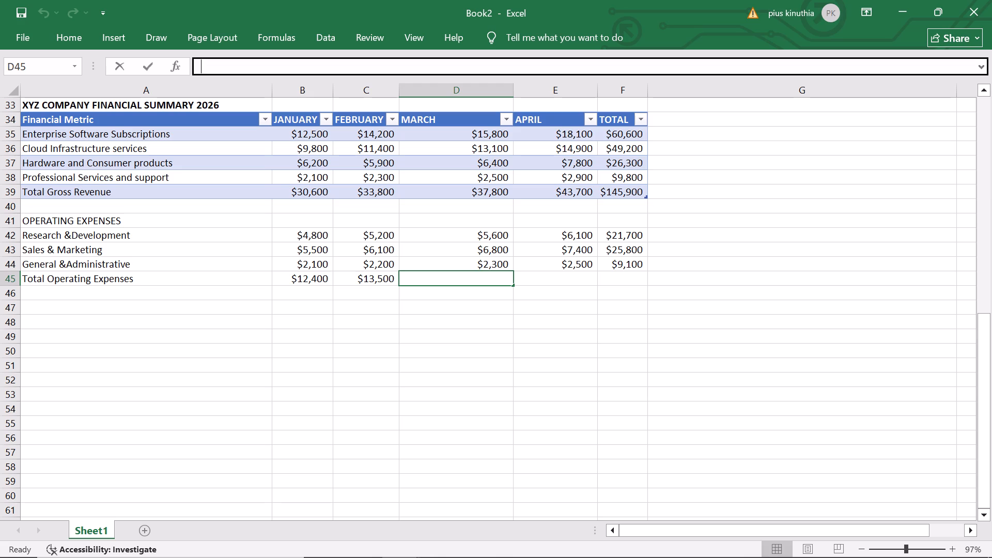
pyautogui.press('=')
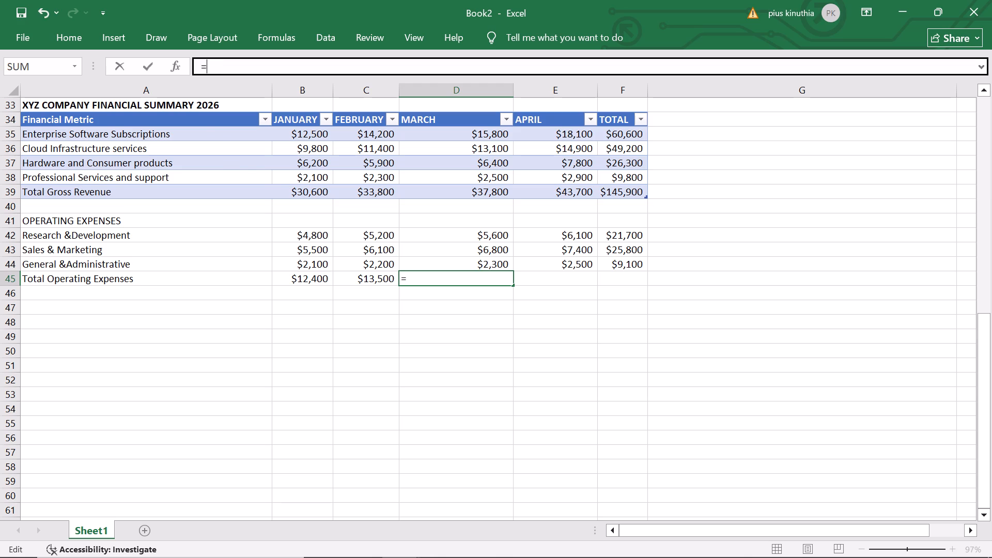
pyautogui.write('SUM')
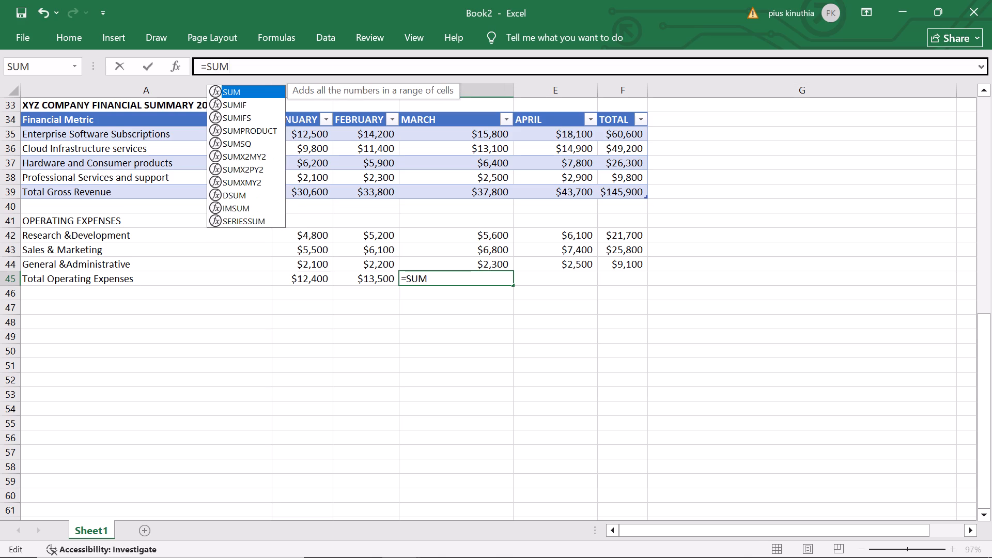
pyautogui.hotkey('shift', '(')
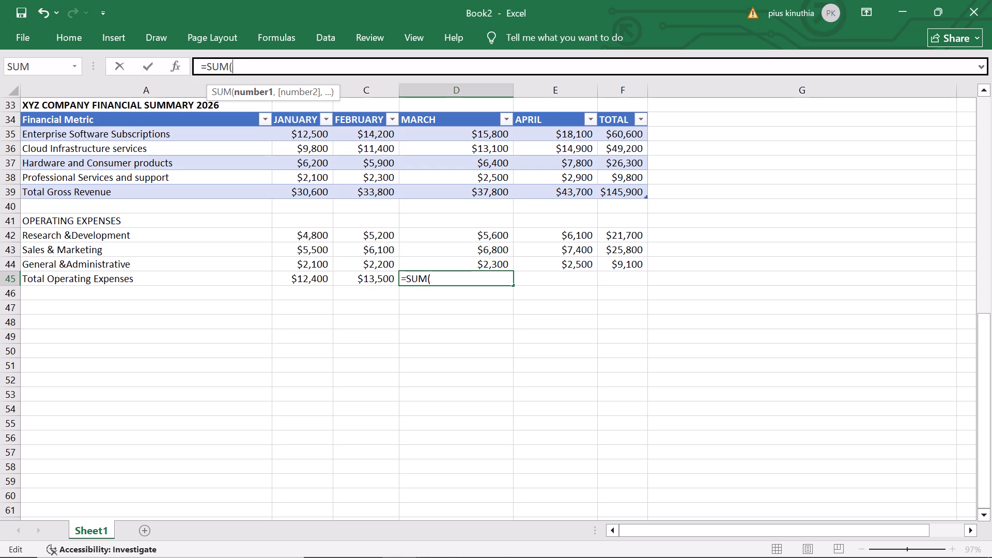
pyautogui.press('d')
pyautogui.press('4')
pyautogui.press('3')
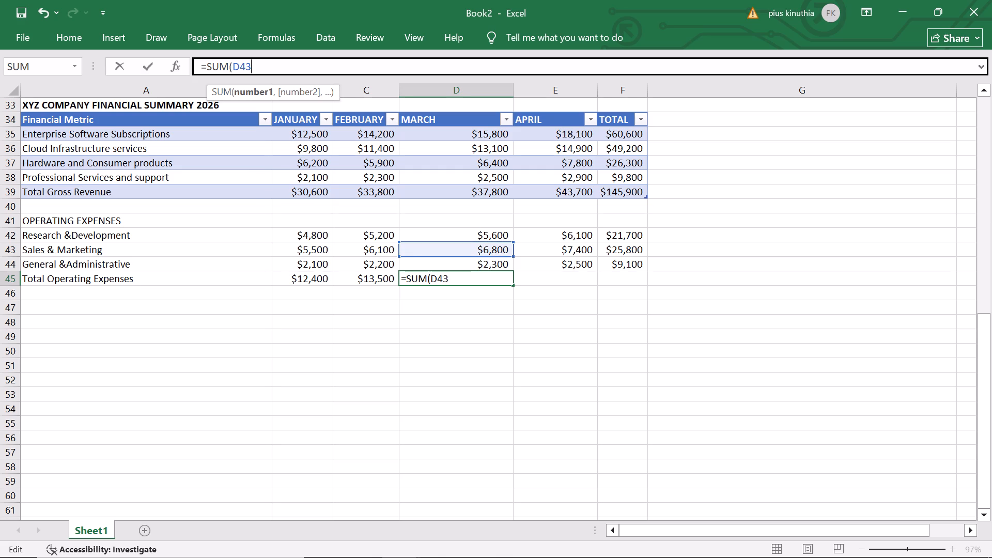
pyautogui.press(',')
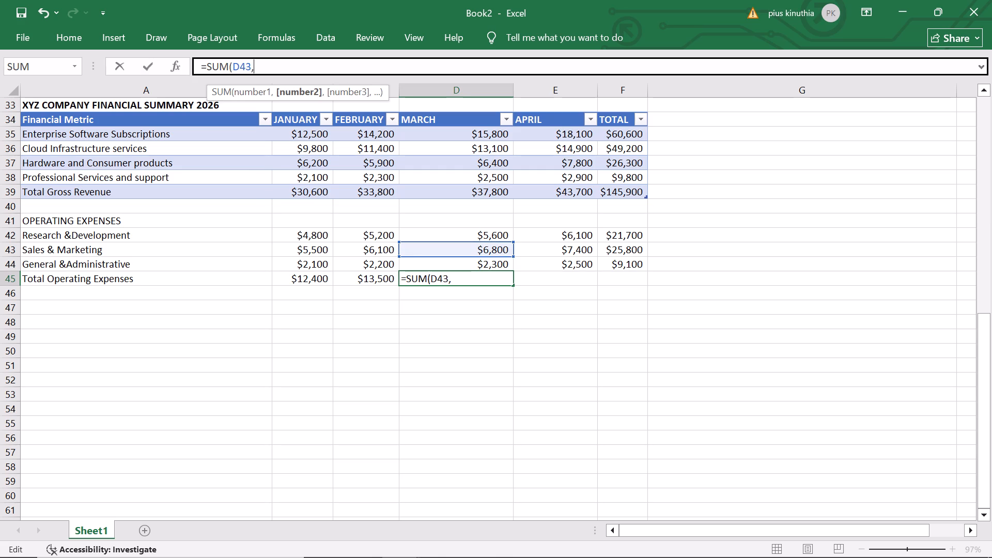
pyautogui.press('9')
pyautogui.press('BackSpace')
pyautogui.hotkey('shift', '(')
pyautogui.click(250, 68)
pyautogui.press('BackSpace')
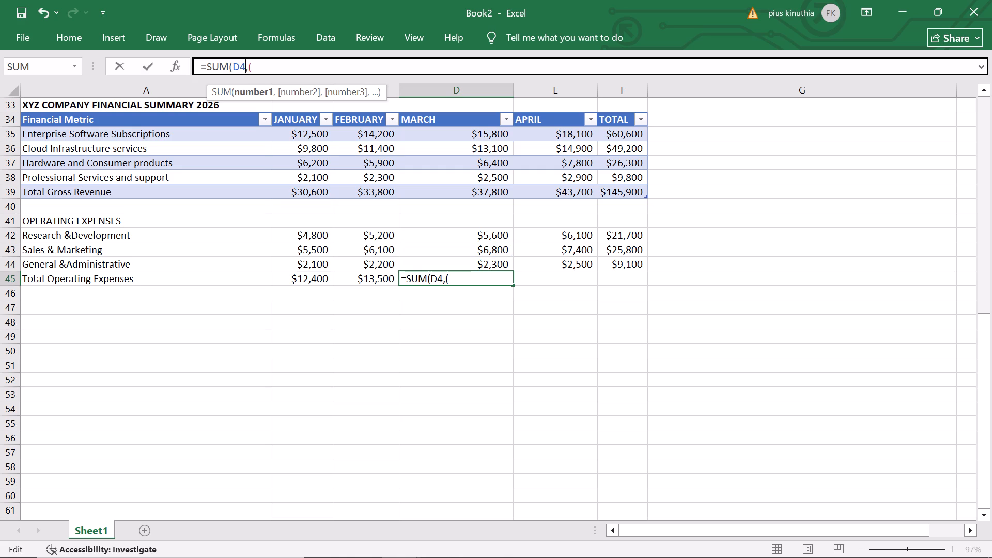
pyautogui.press('2')
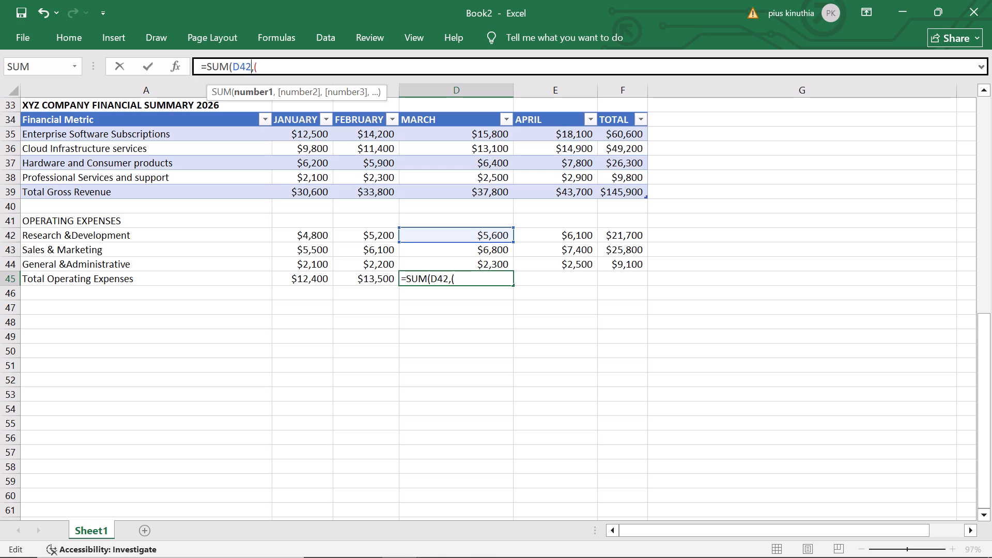
pyautogui.click(263, 65)
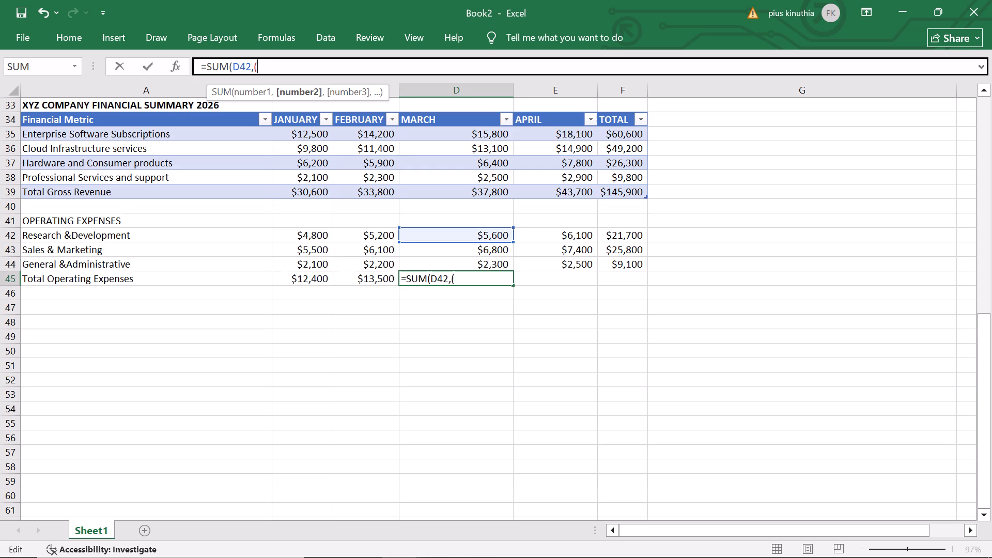
pyautogui.press('d')
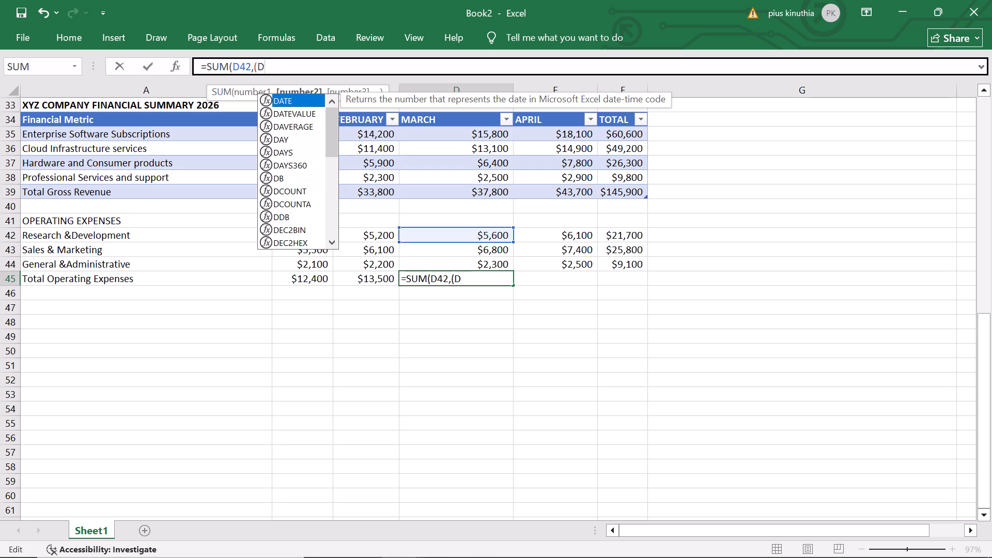
pyautogui.write('43')
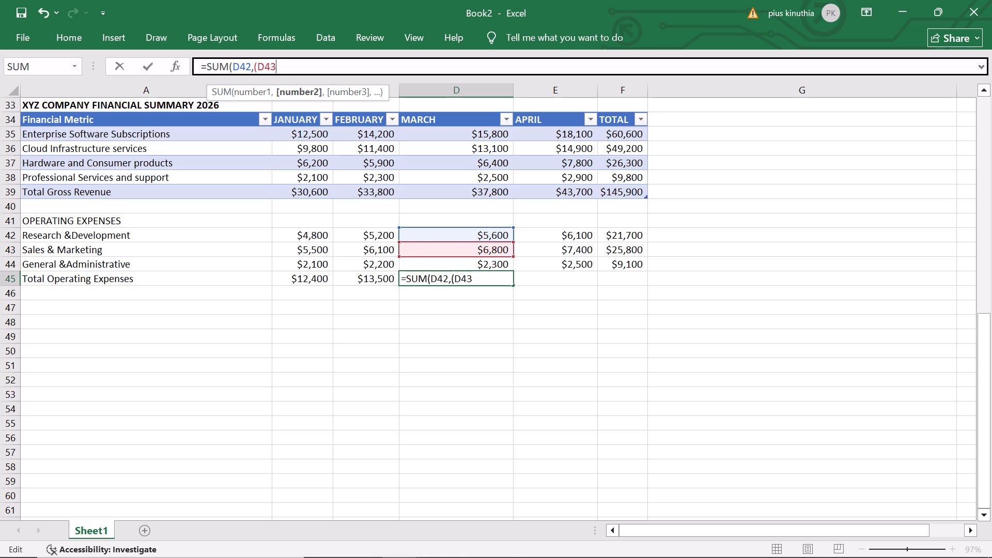
pyautogui.hotkey('shift', ')')
pyautogui.press(',')
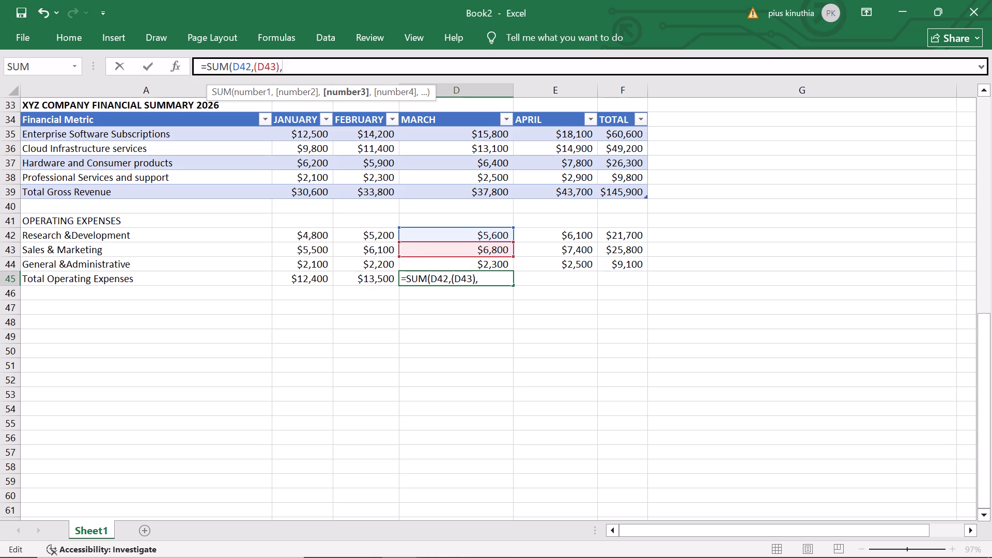
pyautogui.hotkey('shift', '(')
pyautogui.press('d')
pyautogui.write('44')
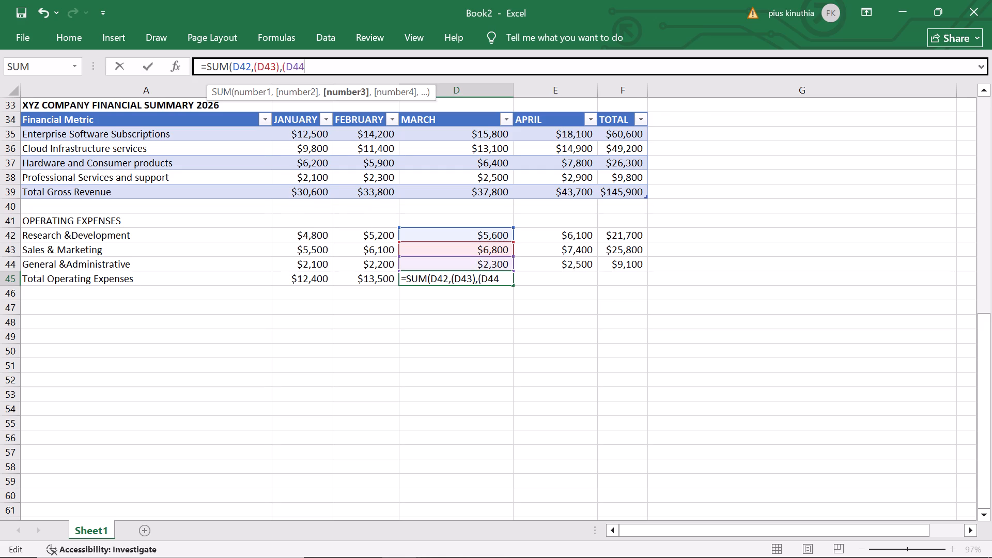
pyautogui.hotkey('shift', ')')
pyautogui.click(493, 281)
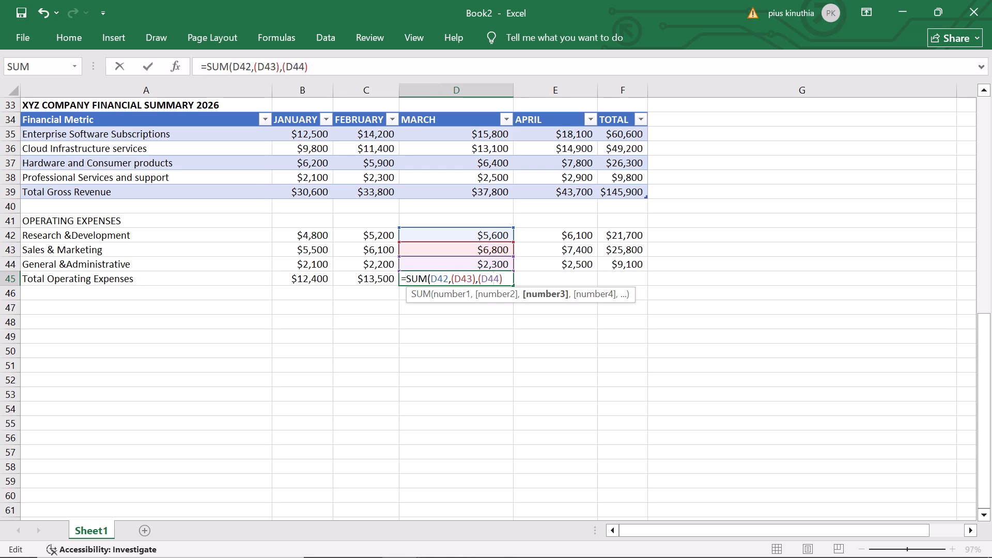
pyautogui.click(467, 281)
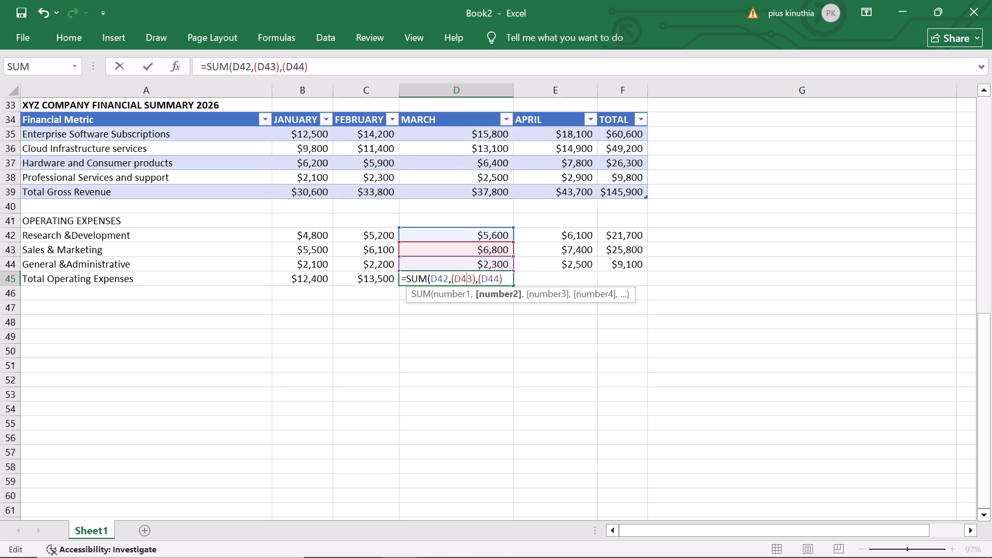
pyautogui.click(175, 60)
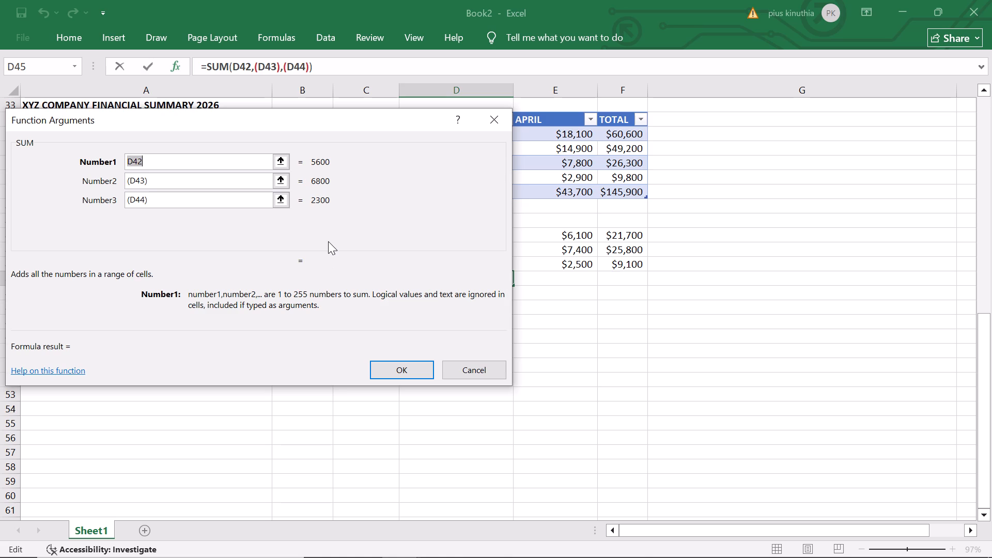
pyautogui.click(399, 371)
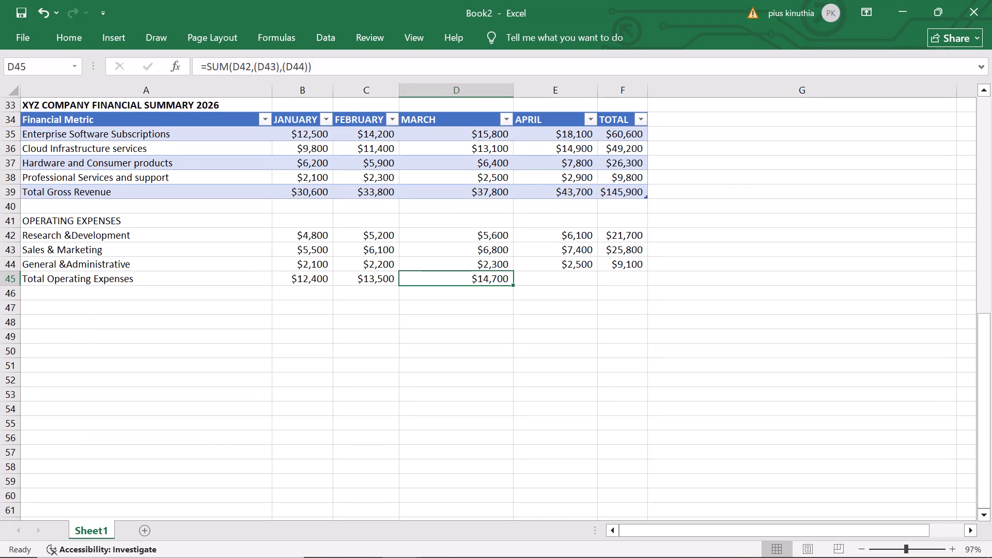
# Enter the formula =SUM(E42,(E43),(E44)) in E45 for April's Total Operating Expenses.
pyautogui.click(562, 281)
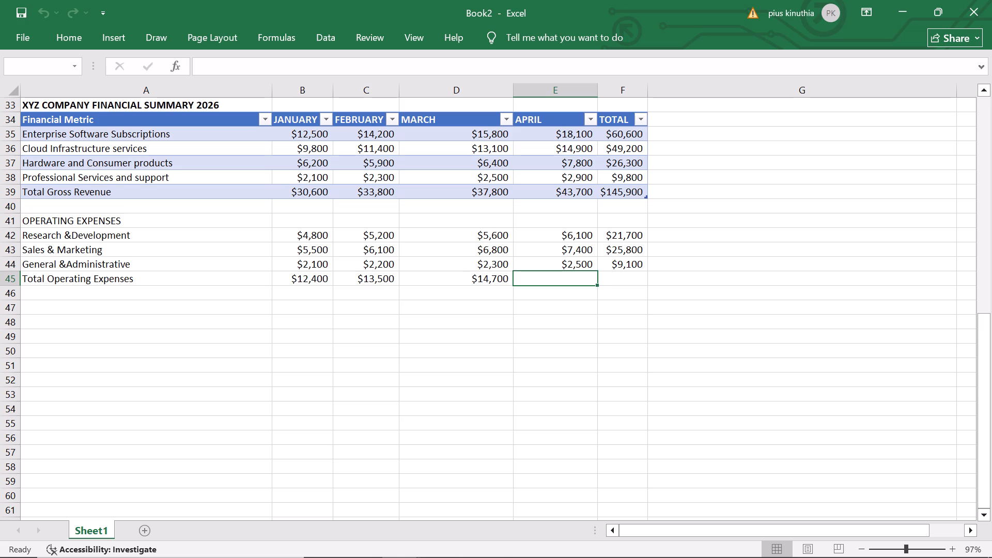
pyautogui.click(207, 65)
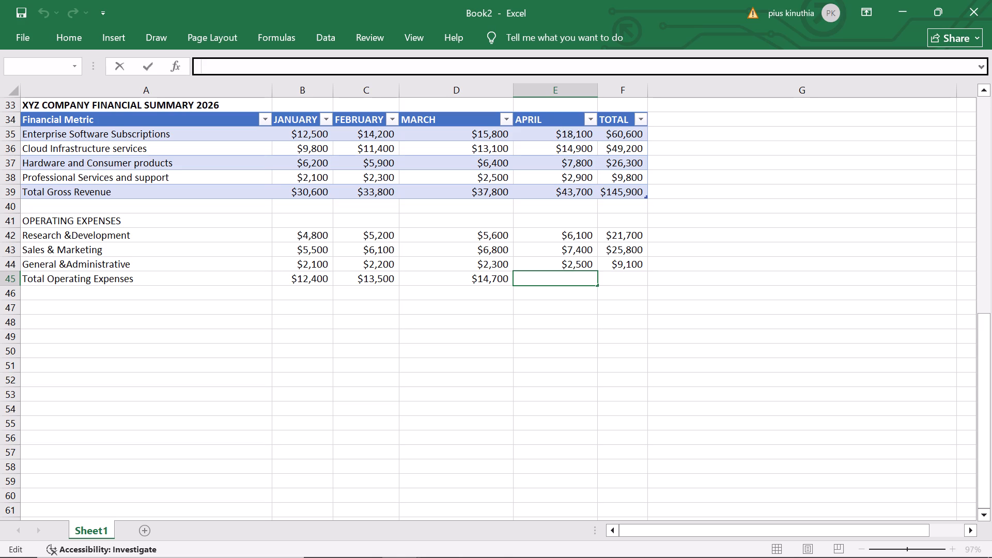
pyautogui.press('=')
pyautogui.write('SUM')
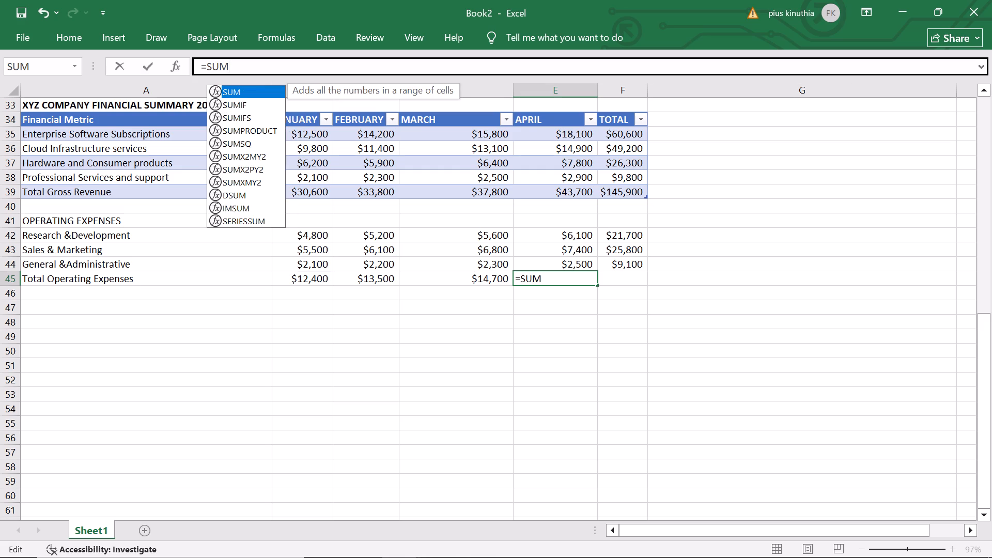
pyautogui.hotkey('shift', '(')
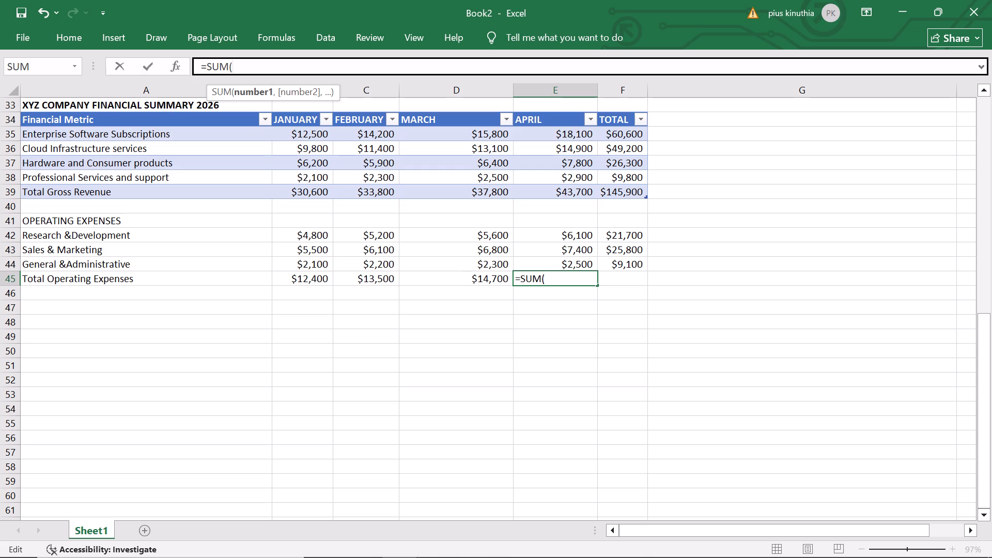
pyautogui.press('e')
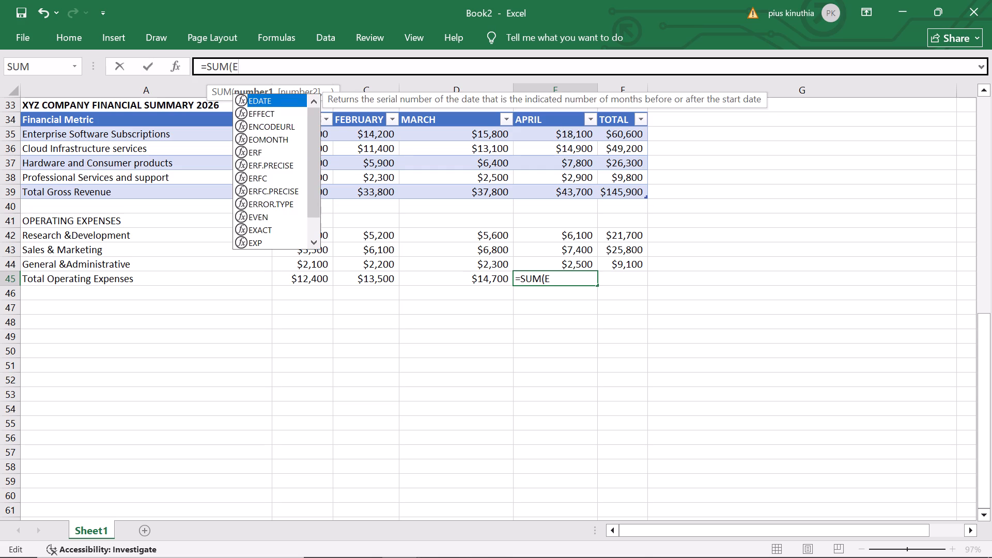
pyautogui.write('42')
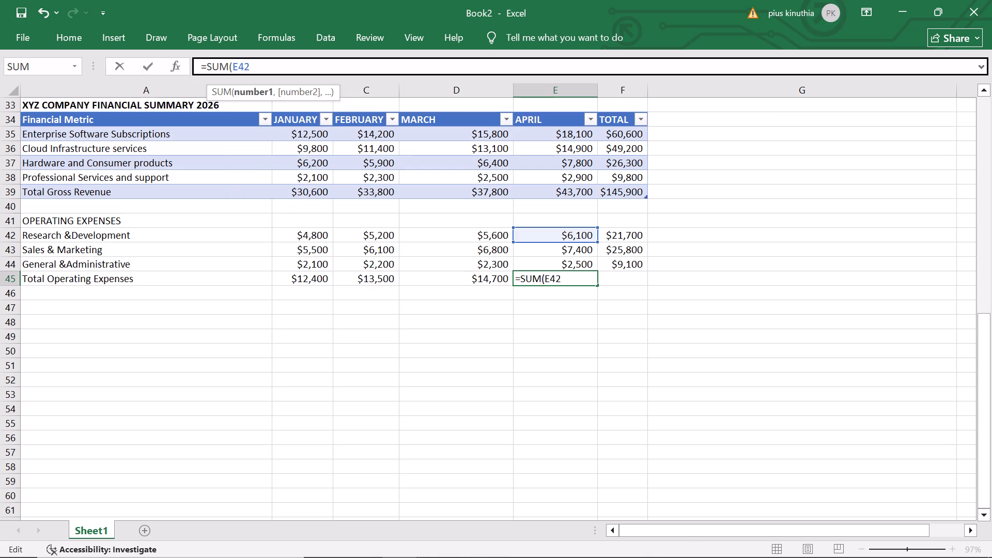
pyautogui.press(',')
pyautogui.hotkey('shift', '(')
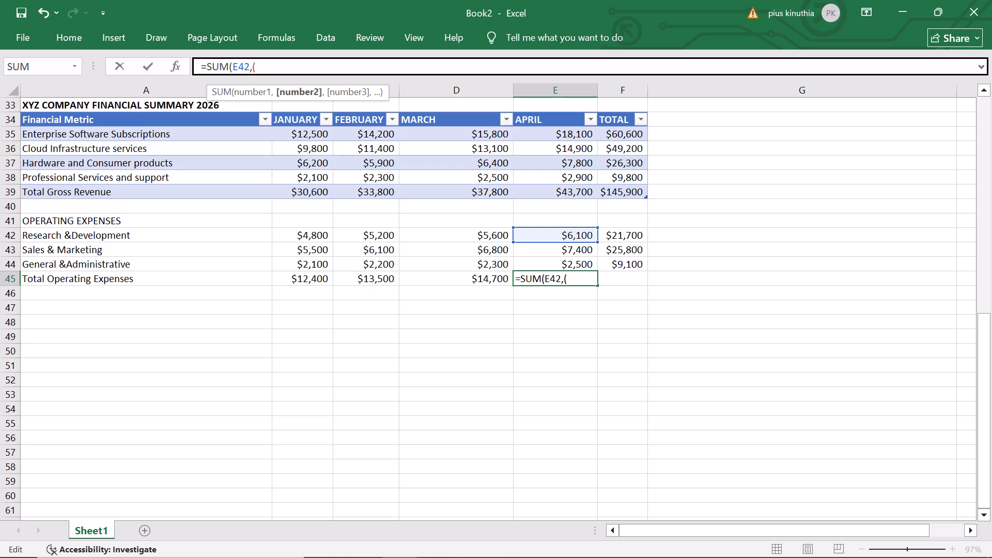
pyautogui.press('e')
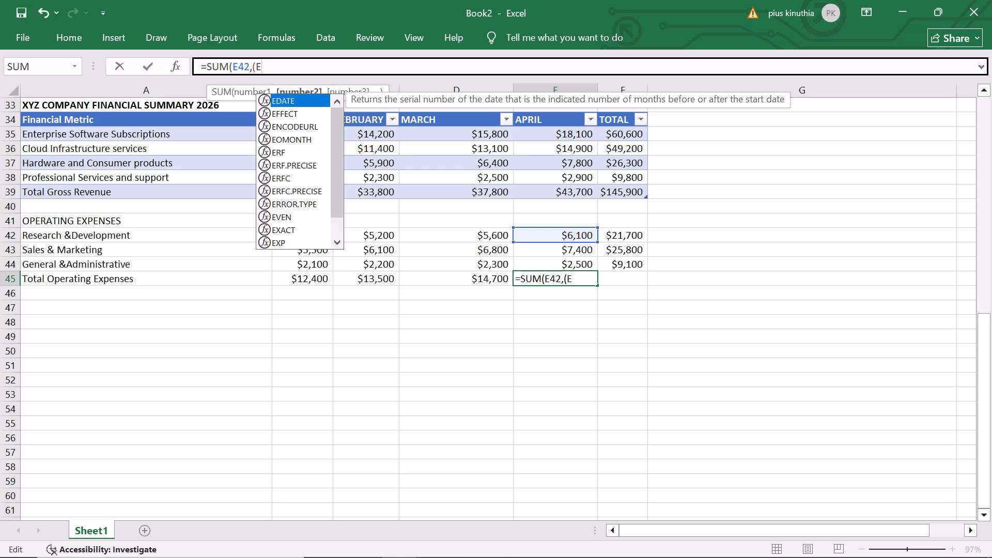
pyautogui.write('43')
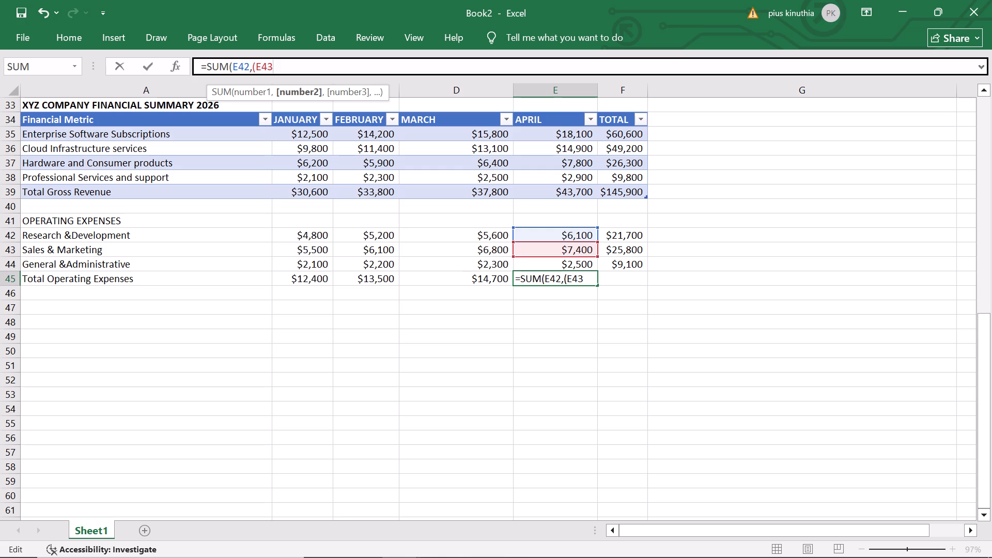
pyautogui.press('0')
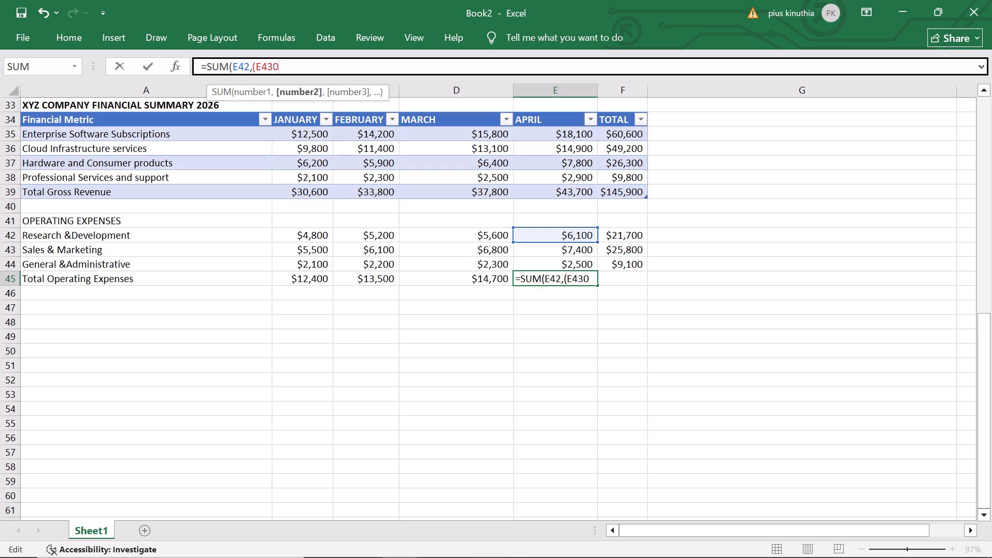
pyautogui.press('BackSpace')
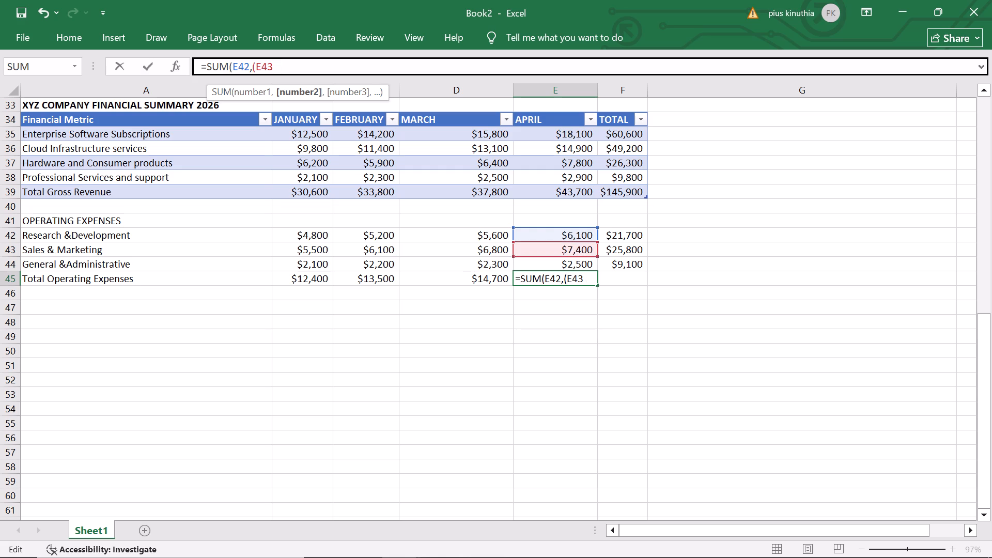
pyautogui.hotkey('shift', ')')
pyautogui.press(',')
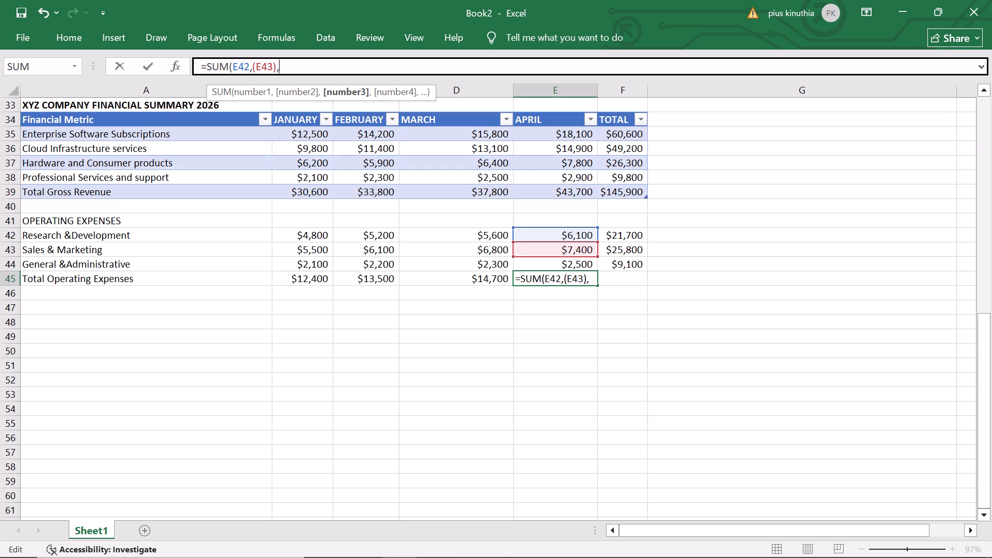
pyautogui.hotkey('shift', '(')
pyautogui.press('e')
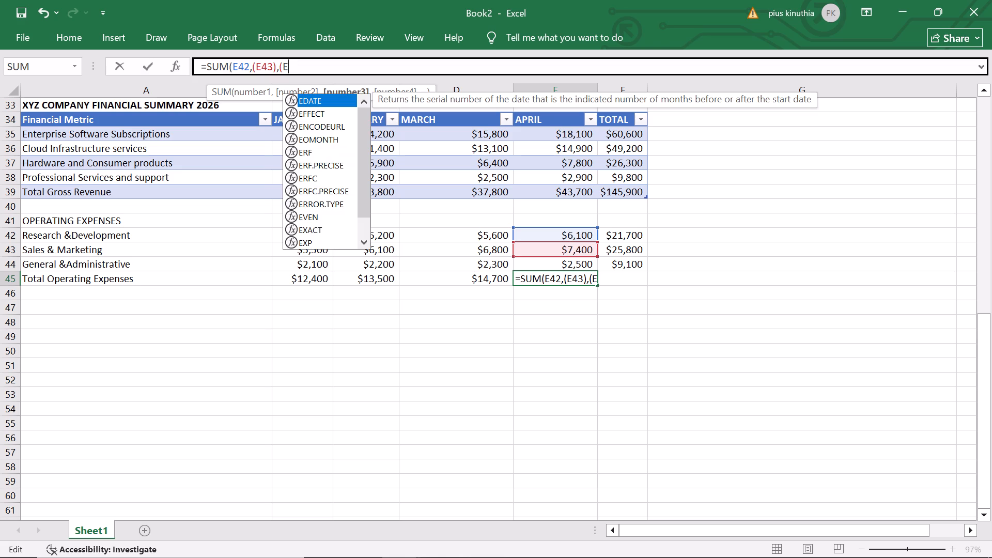
pyautogui.press('4')
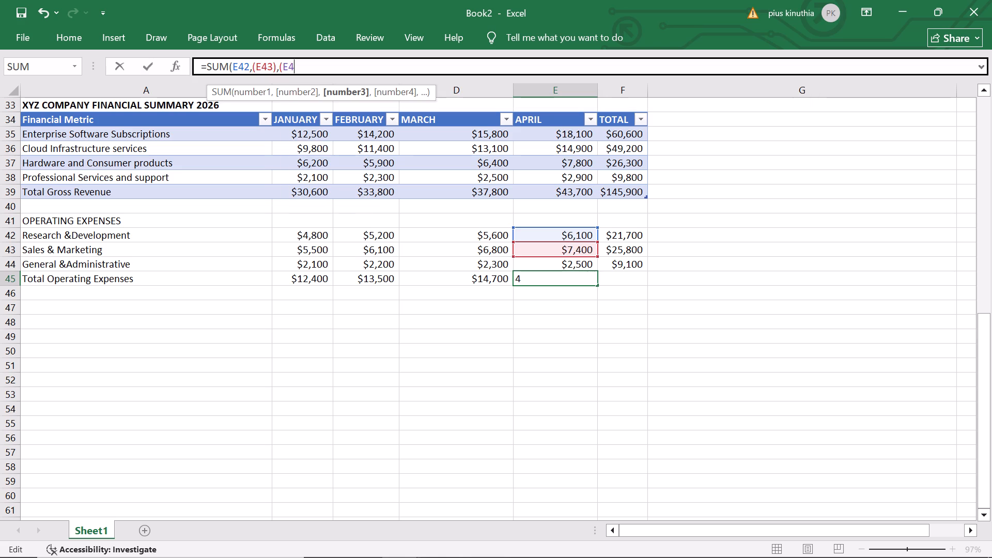
pyautogui.press('4')
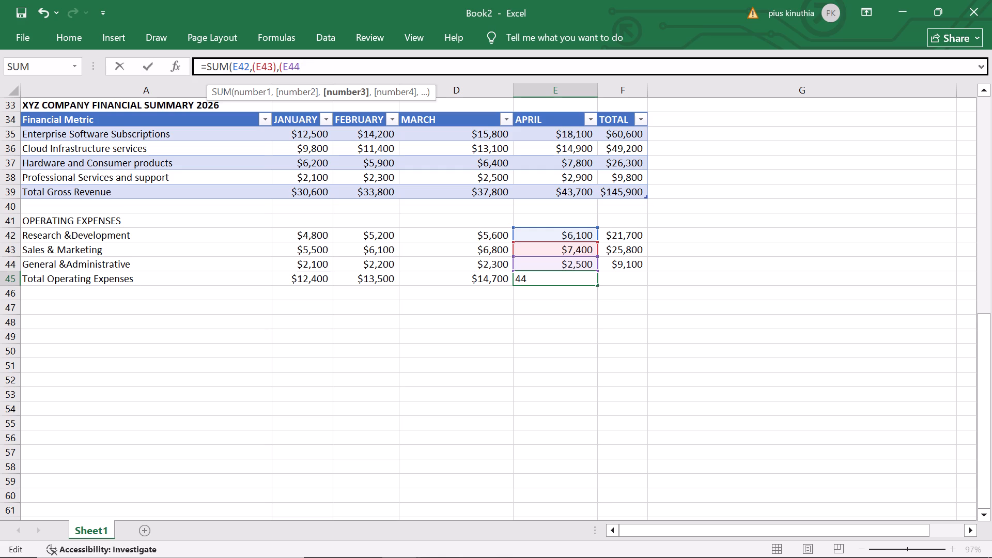
pyautogui.hotkey('shift', ')')
pyautogui.press('Return')
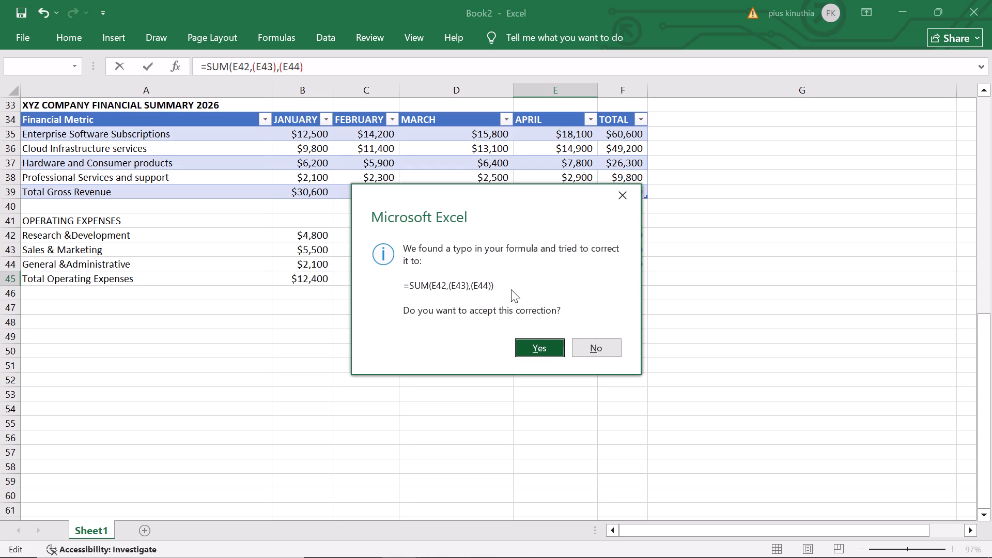
pyautogui.click(546, 351)
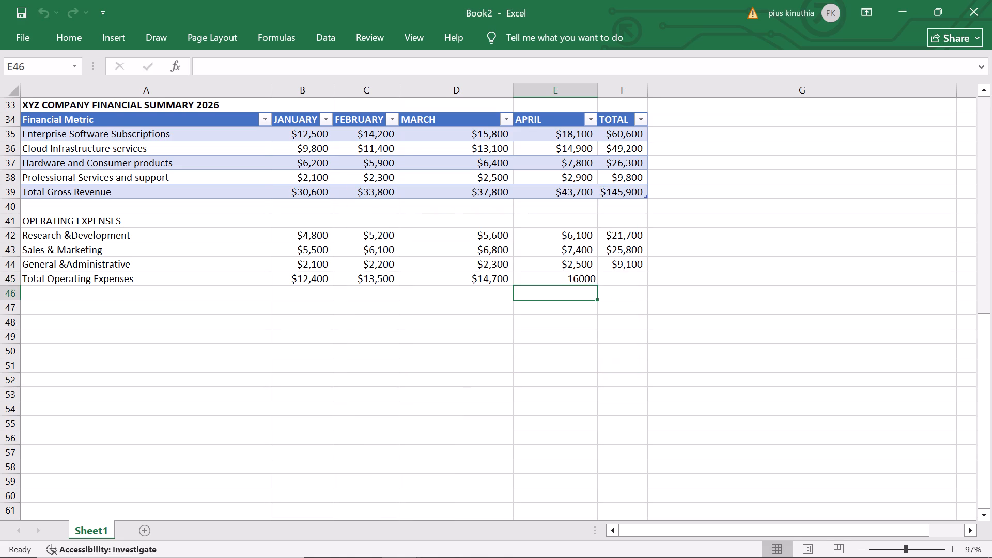
# Check and accept the SUM arguments of April's Total Operating Expenses in E45 through the Function Arguments dialog.
pyautogui.click(569, 279)
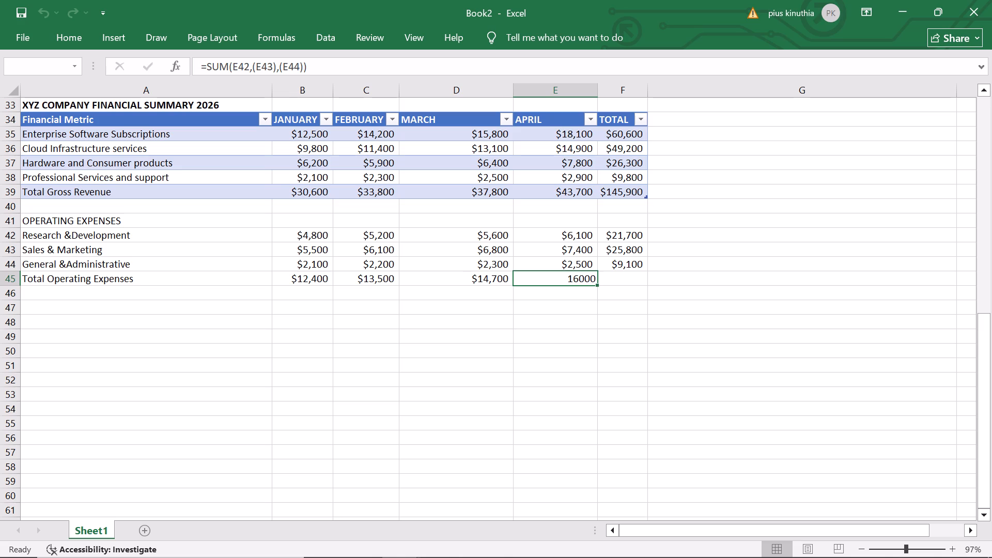
pyautogui.click(569, 278)
pyautogui.click(175, 61)
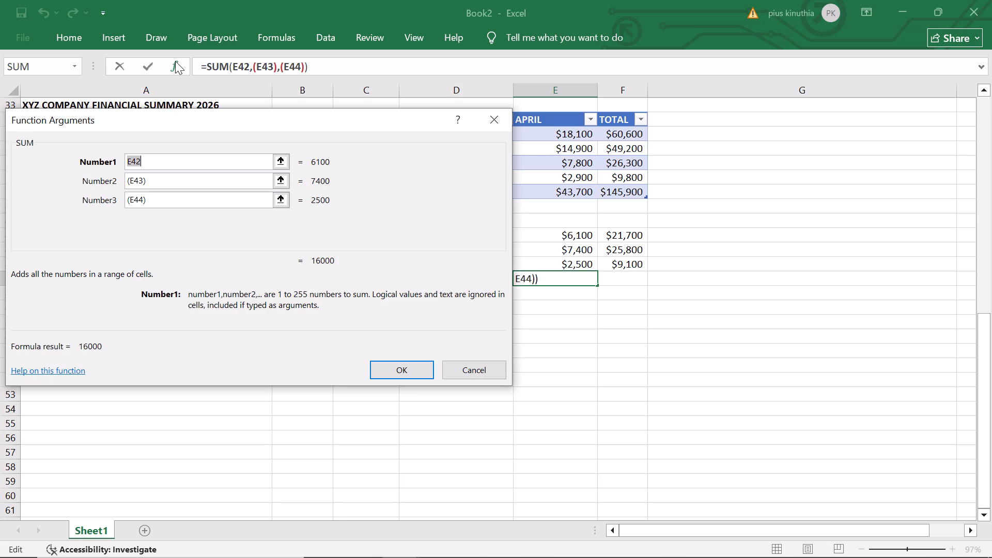
pyautogui.click(390, 362)
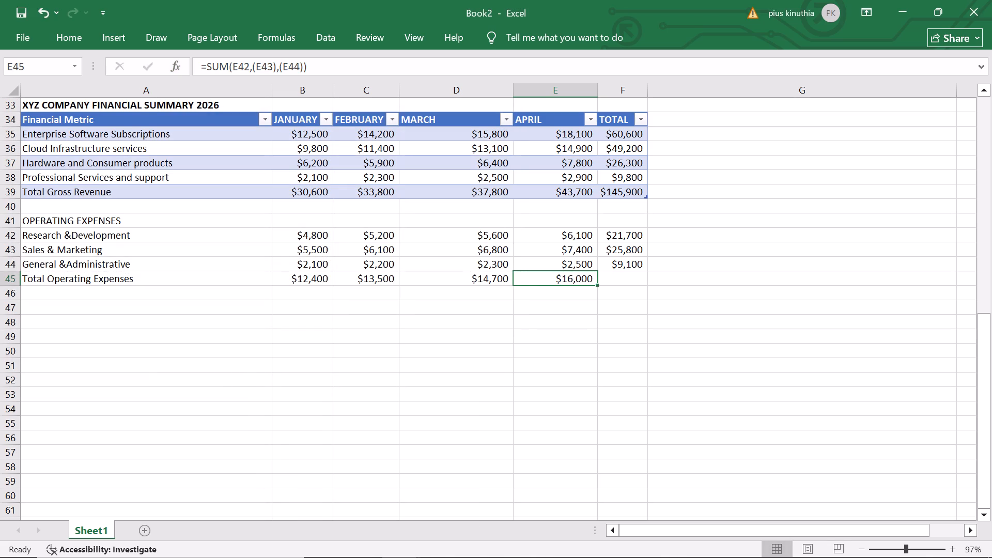
# Enter $56,600 in F45 as the overall total for Total Operating Expenses, and move on to cell A47.
pyautogui.click(624, 280)
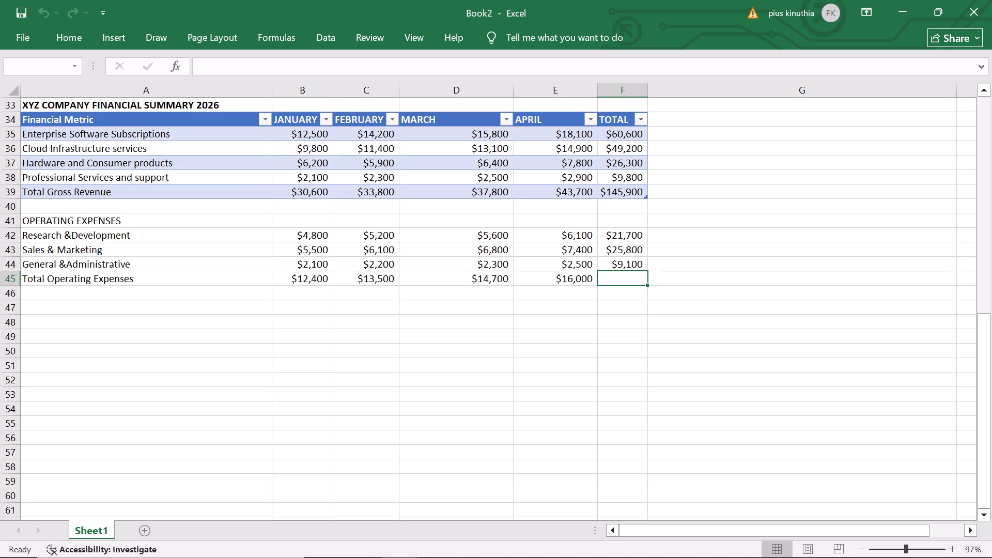
pyautogui.click(611, 283)
pyautogui.hotkey('shift', '$')
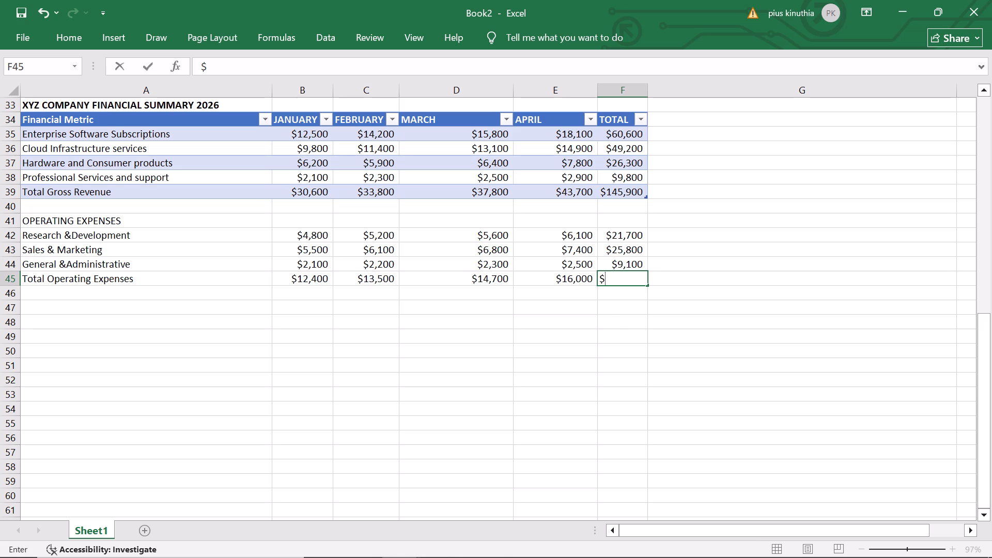
pyautogui.write('56')
pyautogui.press(',')
pyautogui.press('6')
pyautogui.write('00')
pyautogui.scroll(-3, 631, 299)
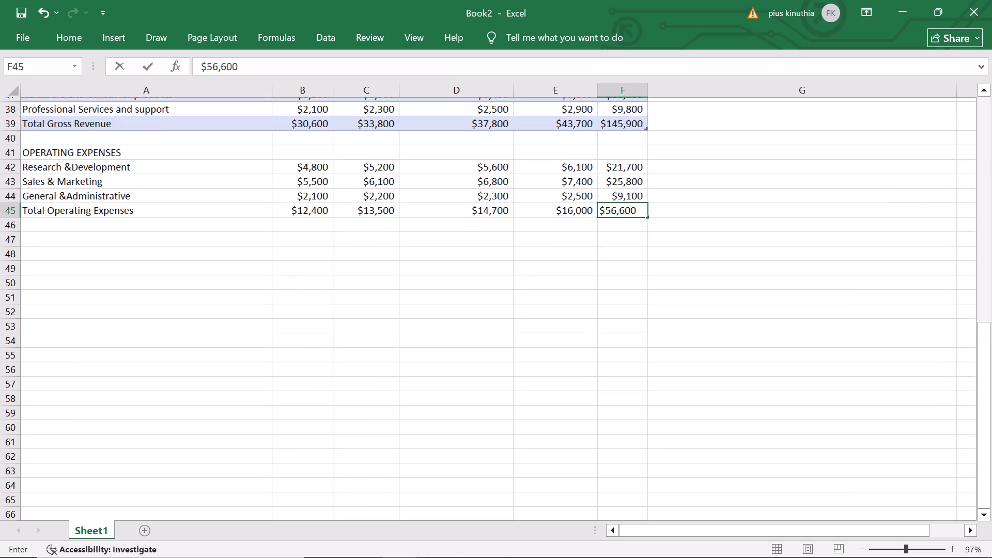
pyautogui.scroll(-1, 631, 299)
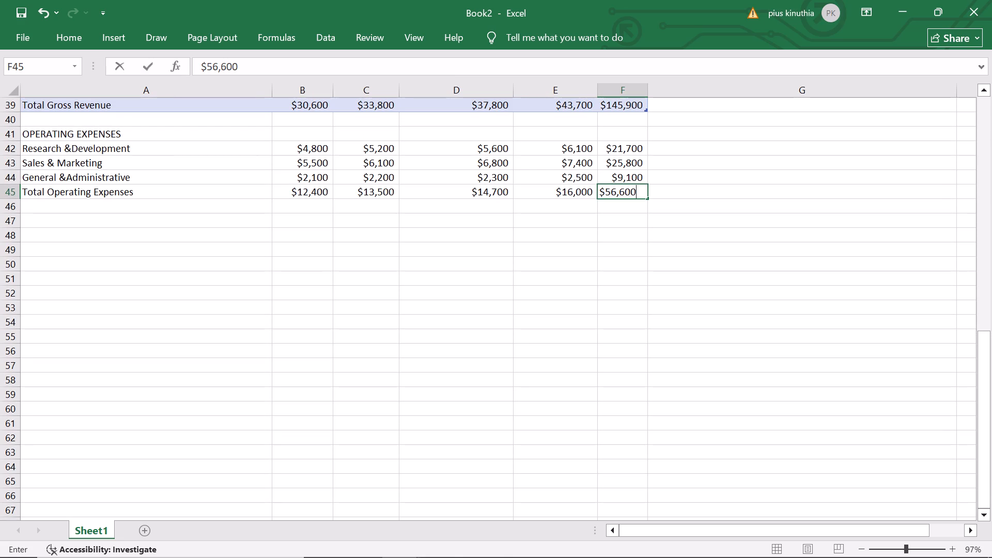
pyautogui.click(95, 221)
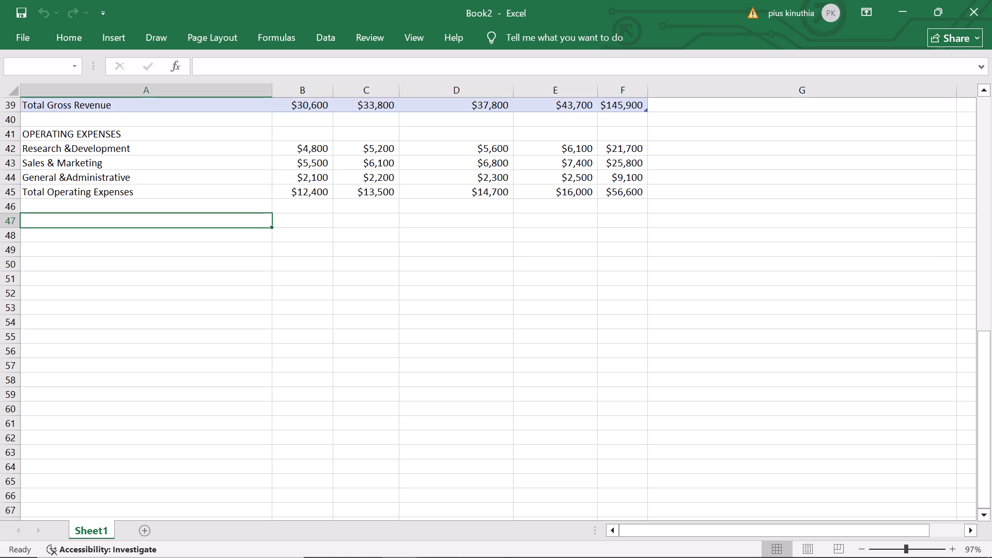
# Enter the section heading NET PERFORMANCE in A47, below the operating expenses.
pyautogui.press('n')
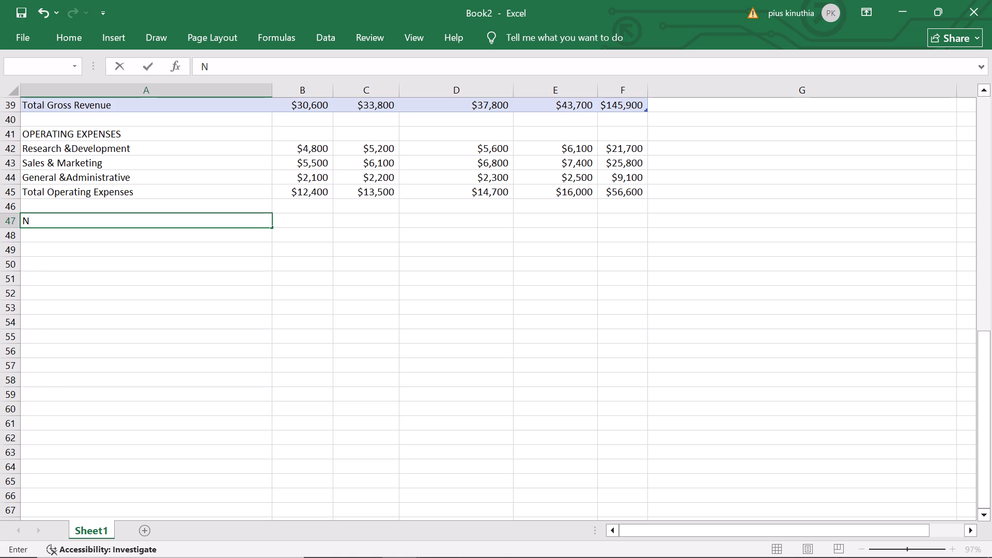
pyautogui.press('e')
pyautogui.write('T')
pyautogui.press('space')
pyautogui.write('PERFO')
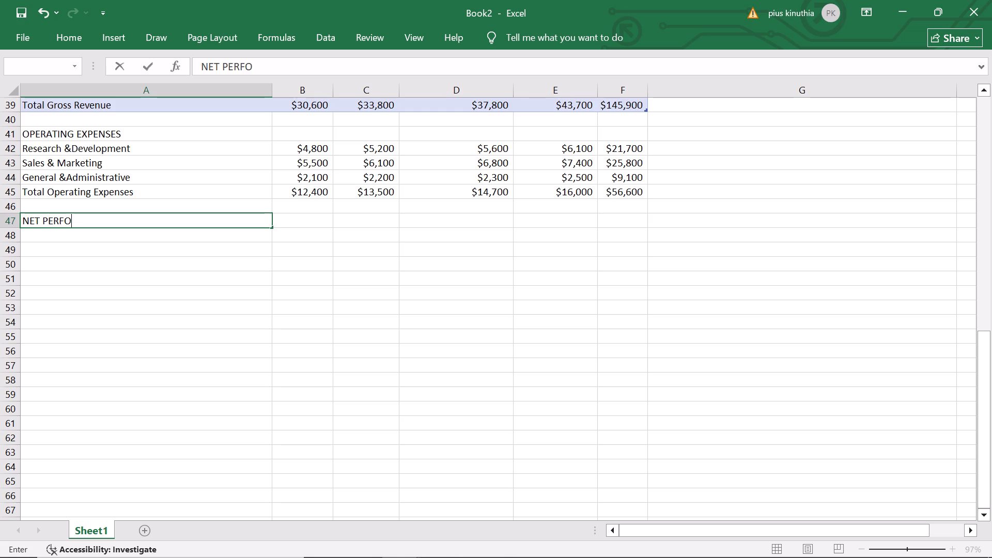
pyautogui.write('RMANCE')
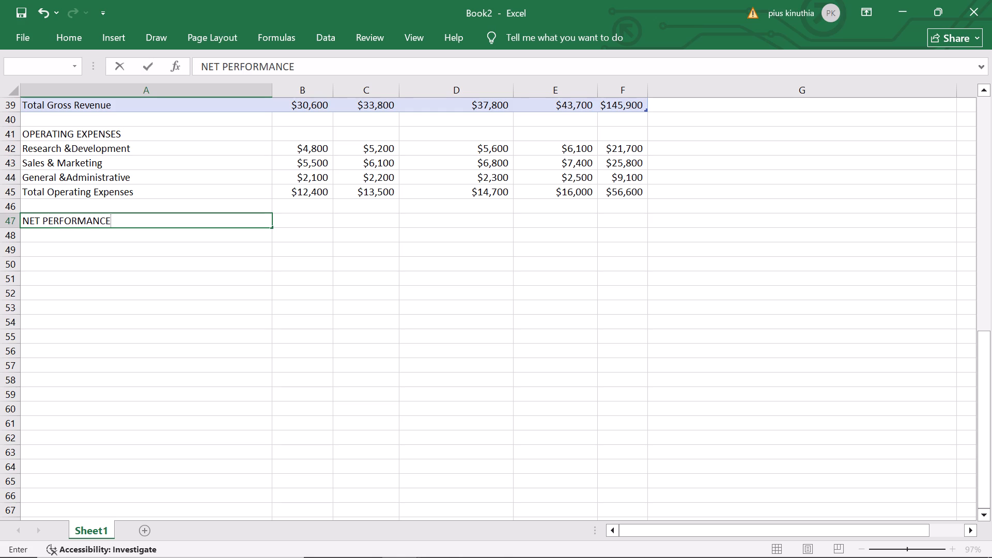
pyautogui.press('space')
pyautogui.click(94, 233)
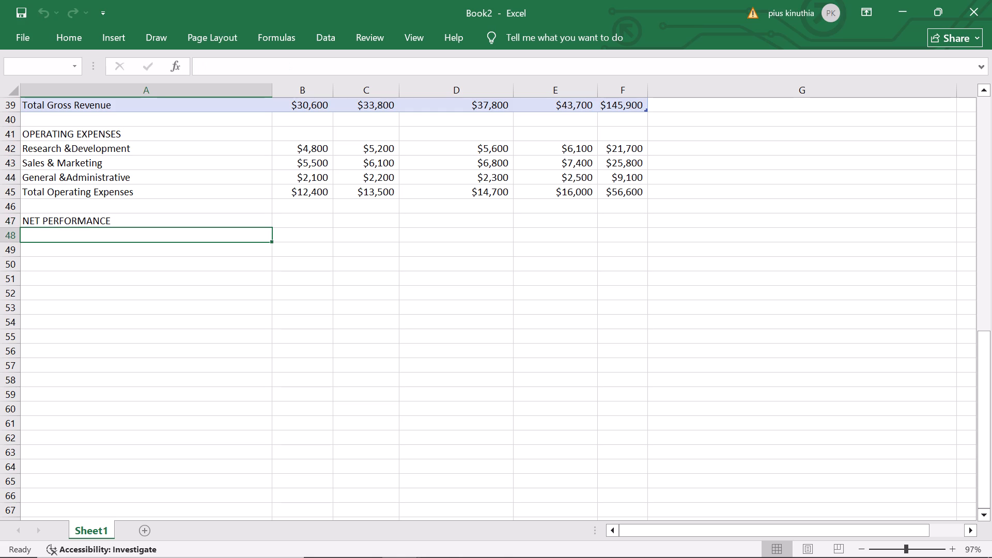
# Enter the row label Operating Income (EBIT) in A48 under the NET PERFORMANCE heading.
pyautogui.press('o')
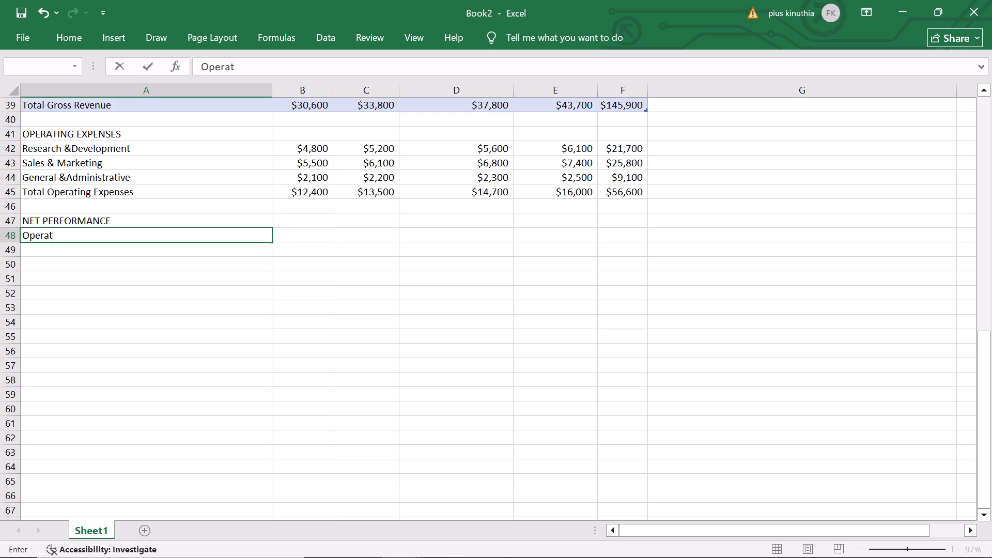
pyautogui.write('ing')
pyautogui.press('space')
pyautogui.press('i')
pyautogui.write('ncome')
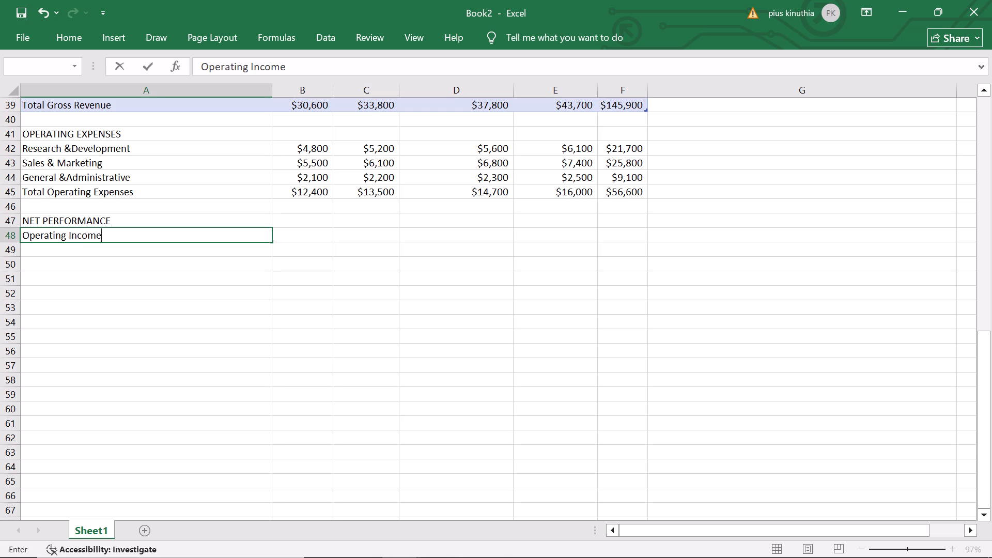
pyautogui.press('space')
pyautogui.hotkey('shift', '(')
pyautogui.press('e')
pyautogui.write('BIT')
pyautogui.hotkey('shift', ')')
pyautogui.click(289, 234)
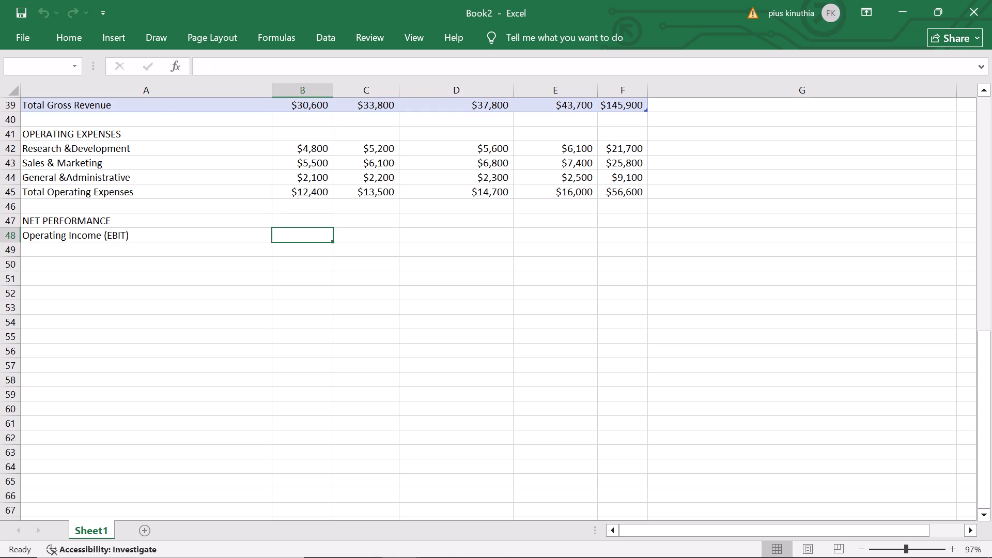
# Enter $18,200 with underline formatting in B48 as January's Operating Income (EBIT), and move on to C48.
pyautogui.hotkey('ctrl', '4')
pyautogui.hotkey('shift', '$')
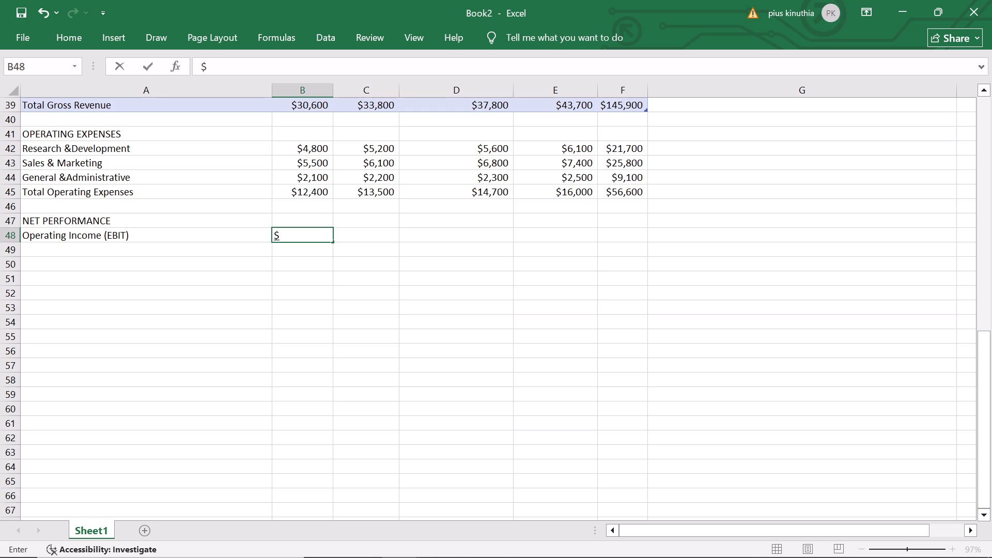
pyautogui.write('18')
pyautogui.press(',')
pyautogui.write('200')
pyautogui.click(349, 234)
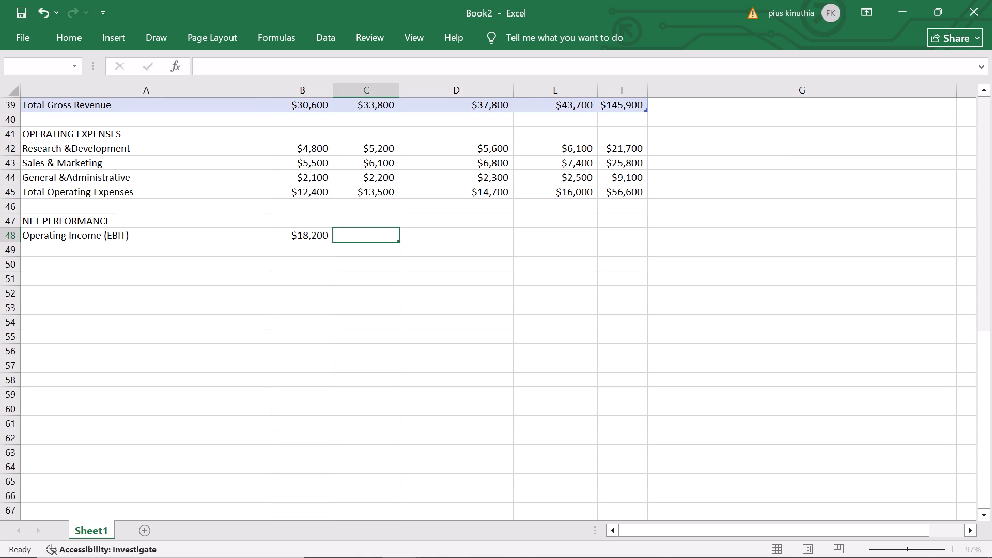
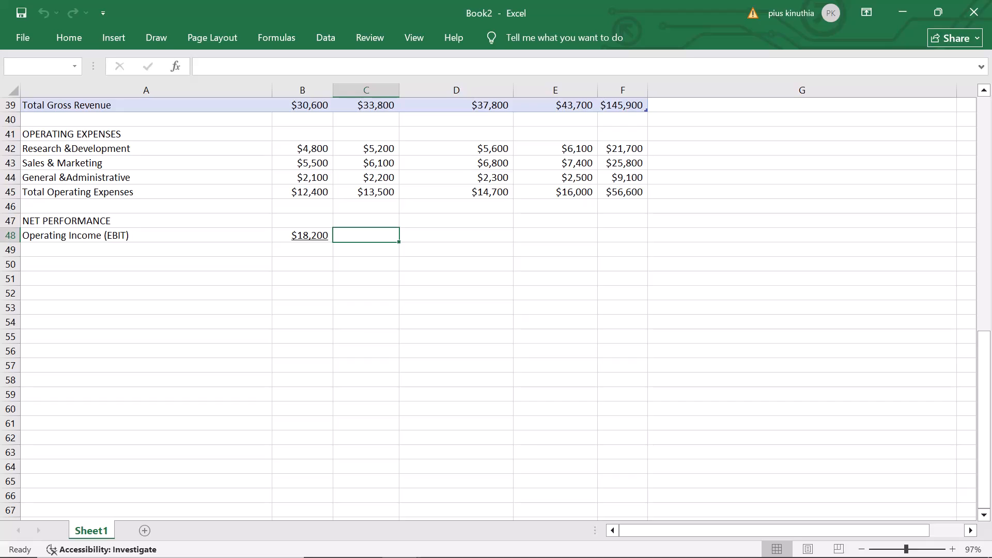
# Enter $20,300 in C48 as February's Operating Income (EBIT), and move on to D48.
pyautogui.hotkey('shift', '$')
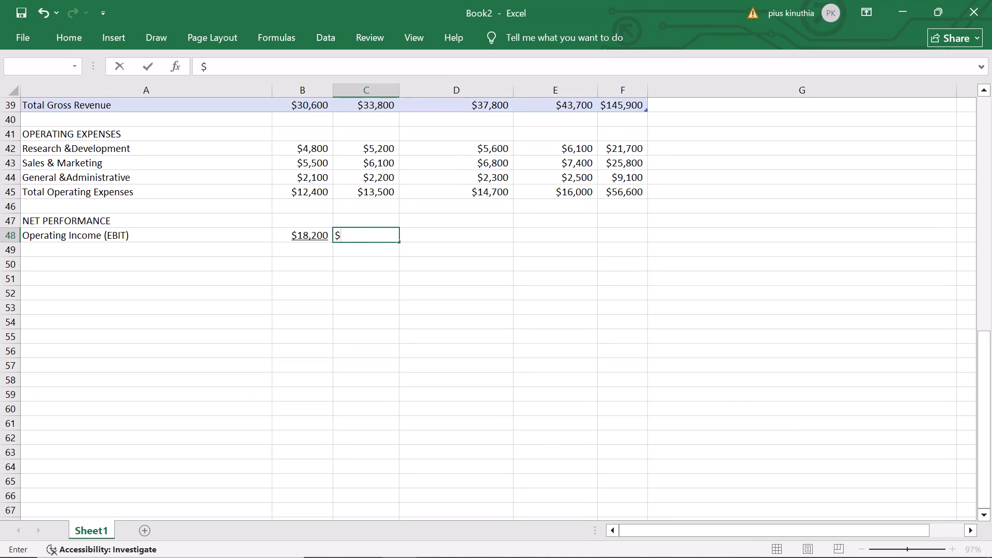
pyautogui.write('20')
pyautogui.press(',')
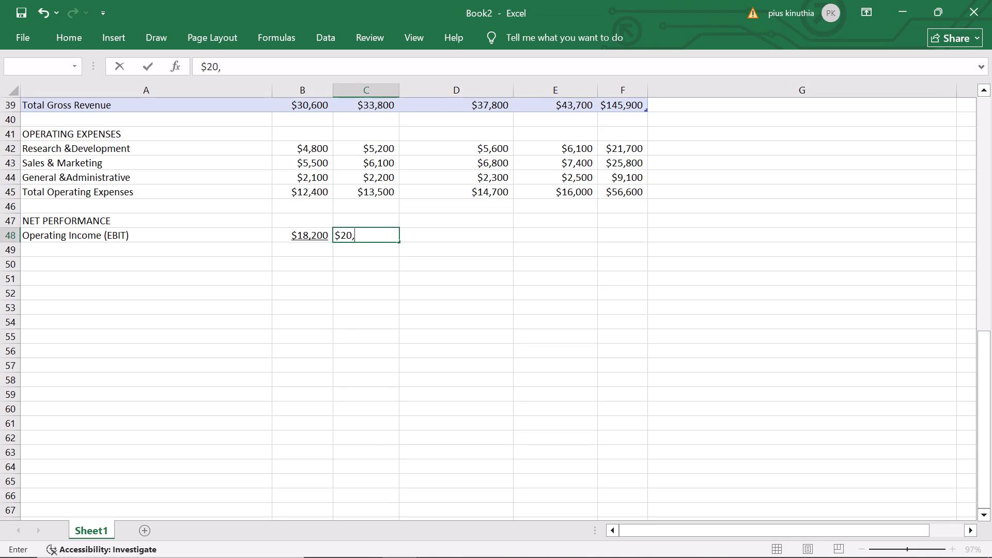
pyautogui.press(',')
pyautogui.write('300')
pyautogui.click(356, 237)
pyautogui.press('BackSpace')
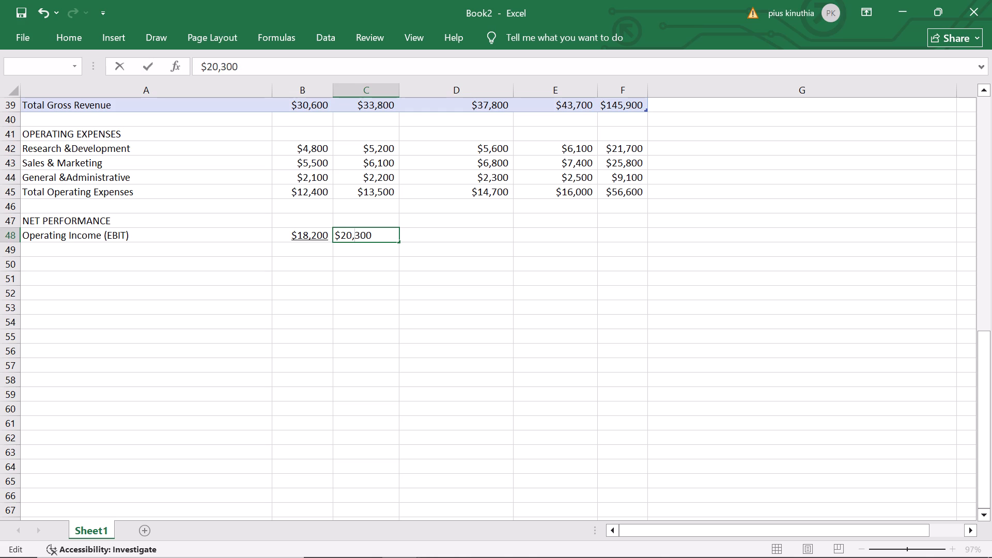
pyautogui.click(448, 235)
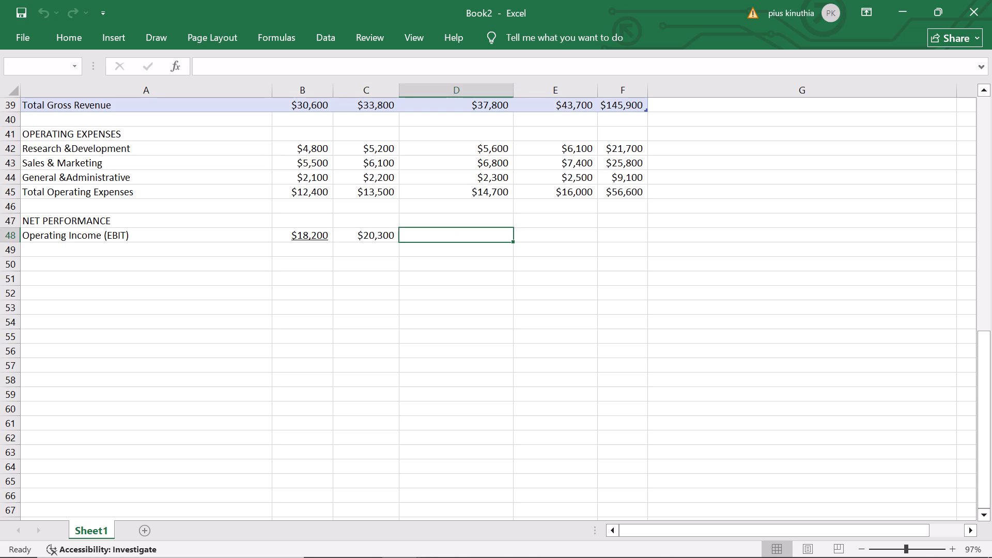
# Enter Operating Income (EBIT) of $23,100 for March in D48 and $27,700 for April in E48.
pyautogui.hotkey('shift', '$')
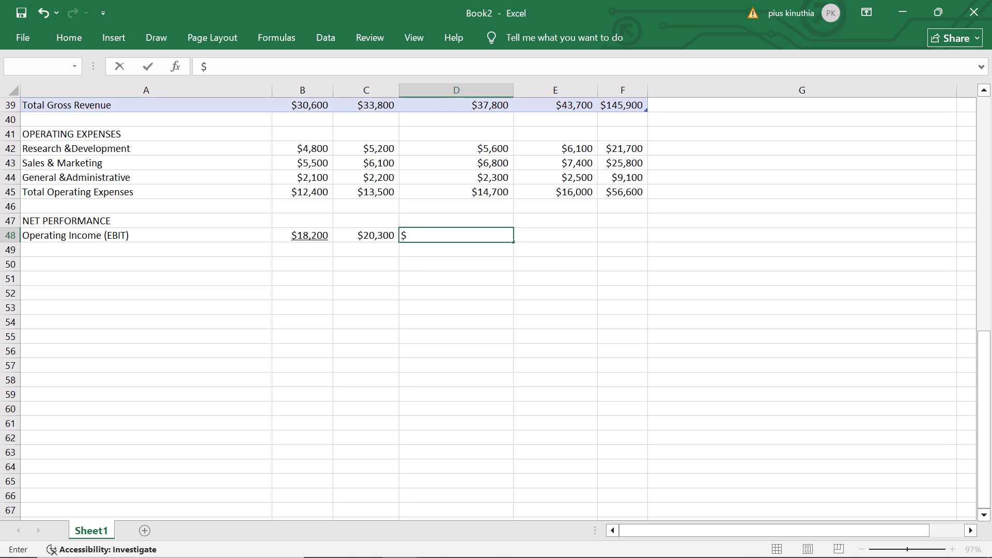
pyautogui.write('23')
pyautogui.write(',100')
pyautogui.click(535, 238)
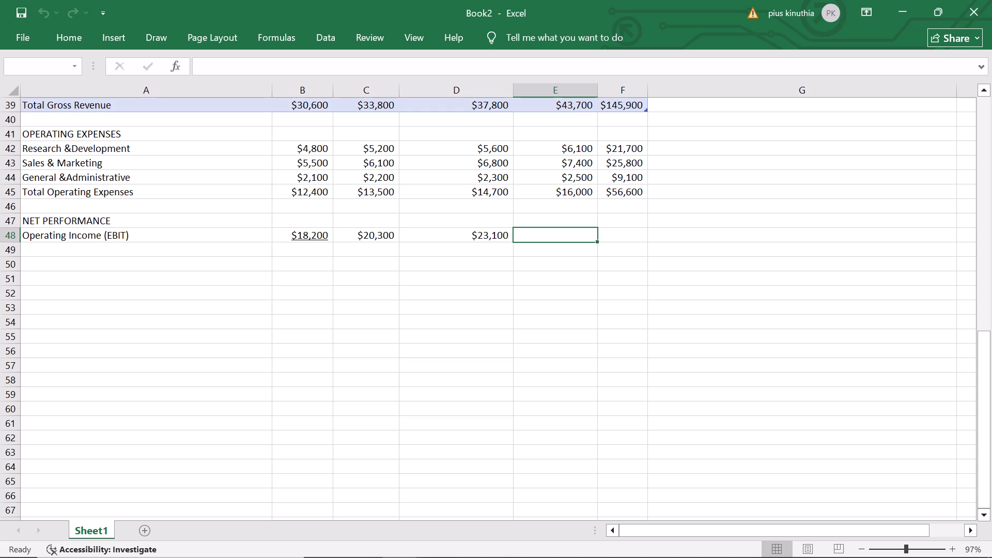
pyautogui.hotkey('shift', '$')
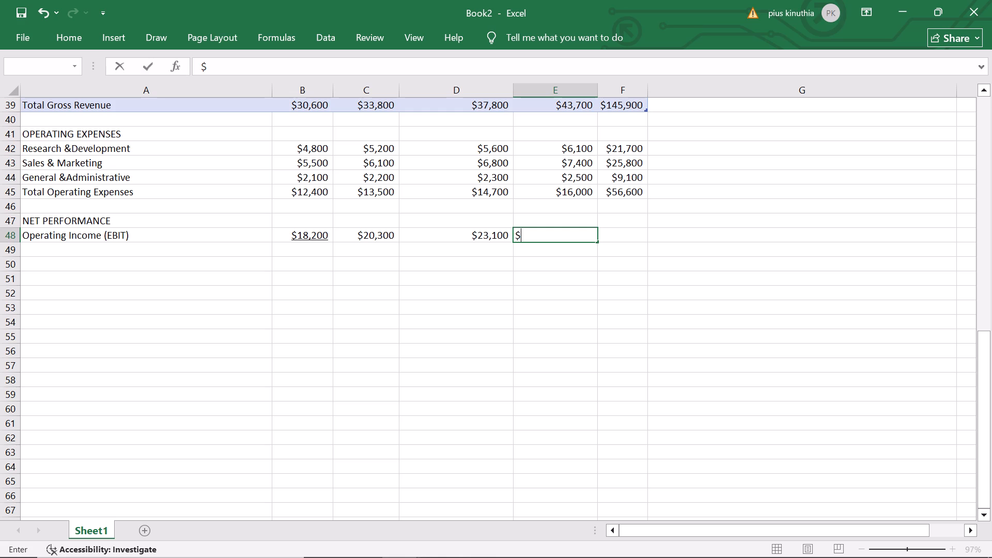
pyautogui.write('27')
pyautogui.write(',700')
pyautogui.click(624, 239)
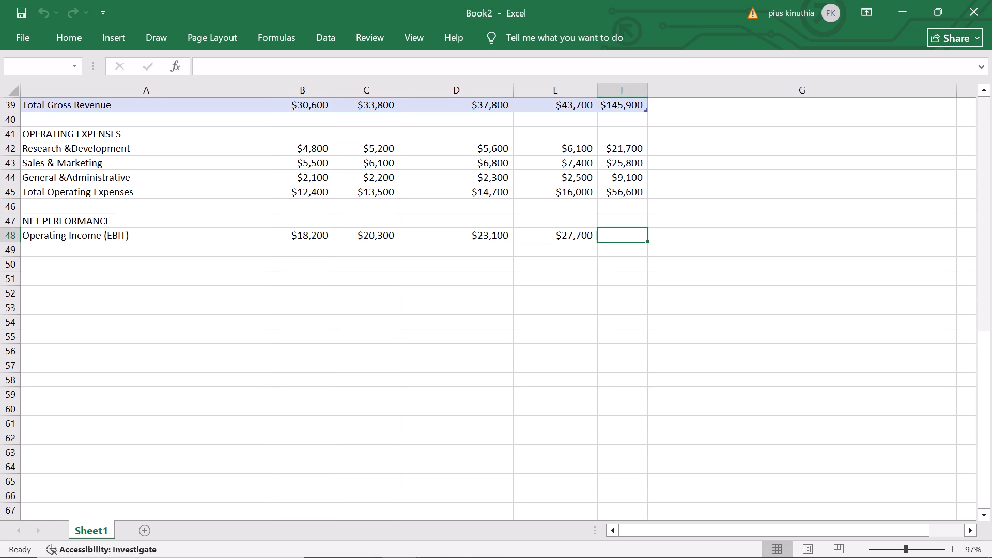
# Enter $89,300 in F48 as the overall total for Operating Income (EBIT).
pyautogui.hotkey('shift', '&')
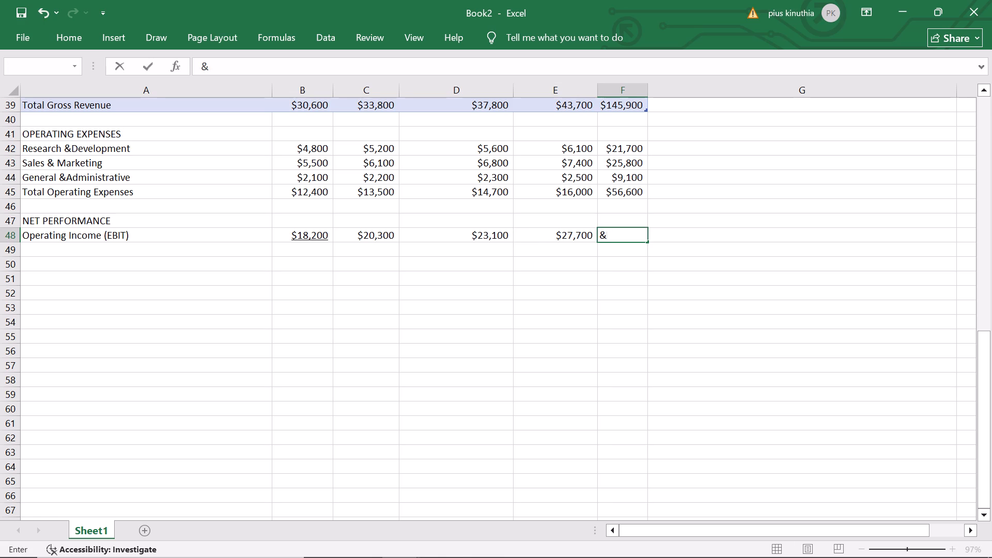
pyautogui.press('BackSpace')
pyautogui.hotkey('shift', '$')
pyautogui.write('89')
pyautogui.press(',')
pyautogui.write('300')
pyautogui.click(615, 253)
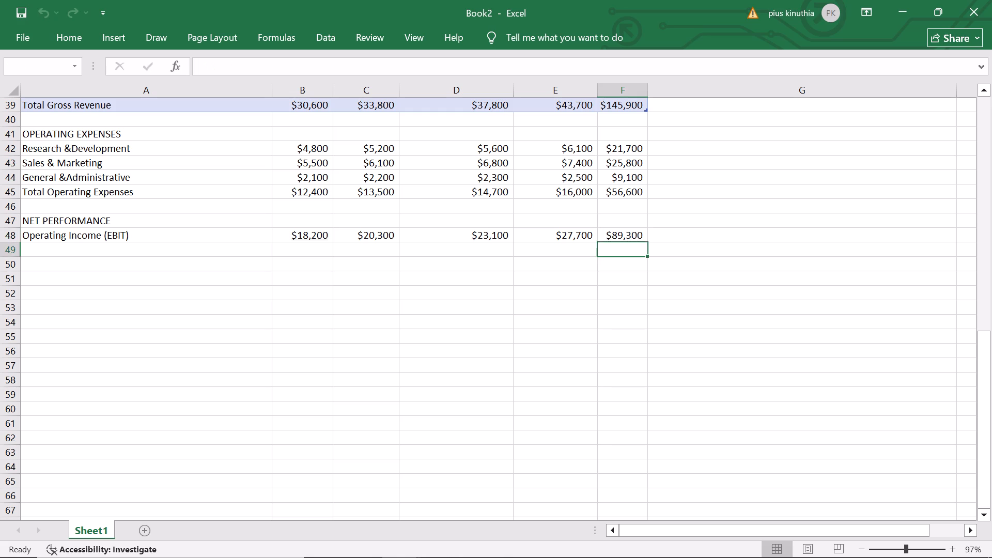
# Convert the NET PERFORMANCE block A47:F49 into a table, leaving the option for existing headers off.
pyautogui.scroll(2, 566, 244)
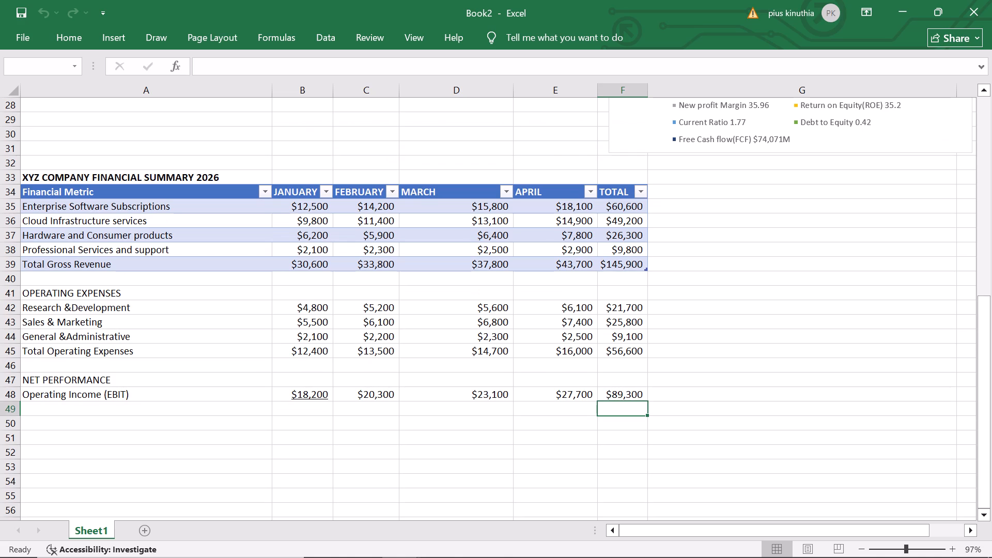
pyautogui.hscroll(1, 524, 281)
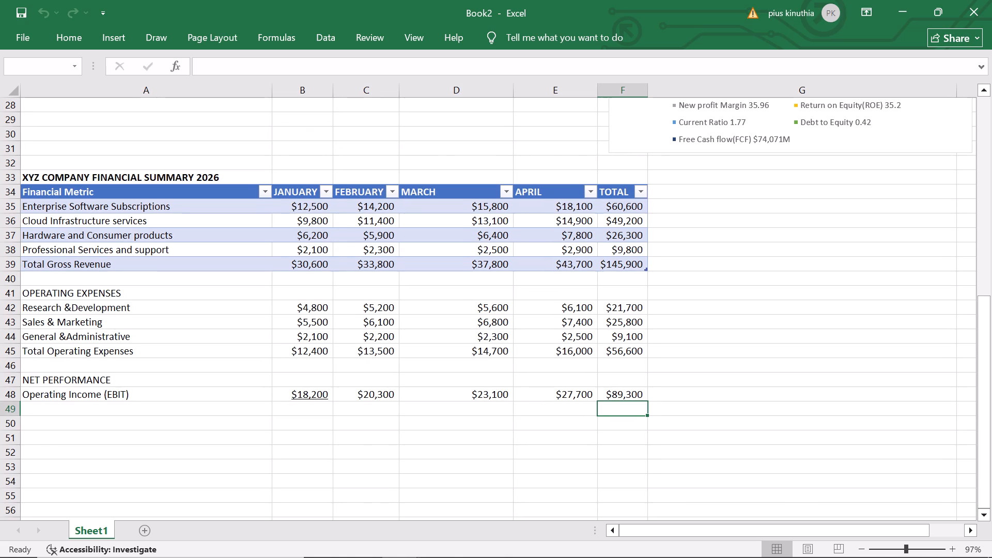
pyautogui.hscroll(1, 524, 281)
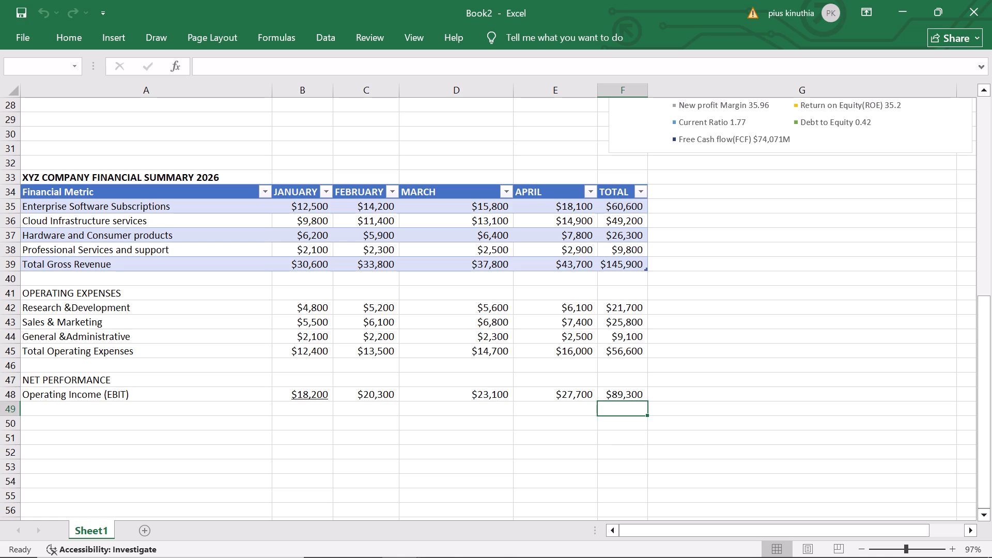
pyautogui.moveTo(21, 379); pyautogui.dragTo(24, 379)
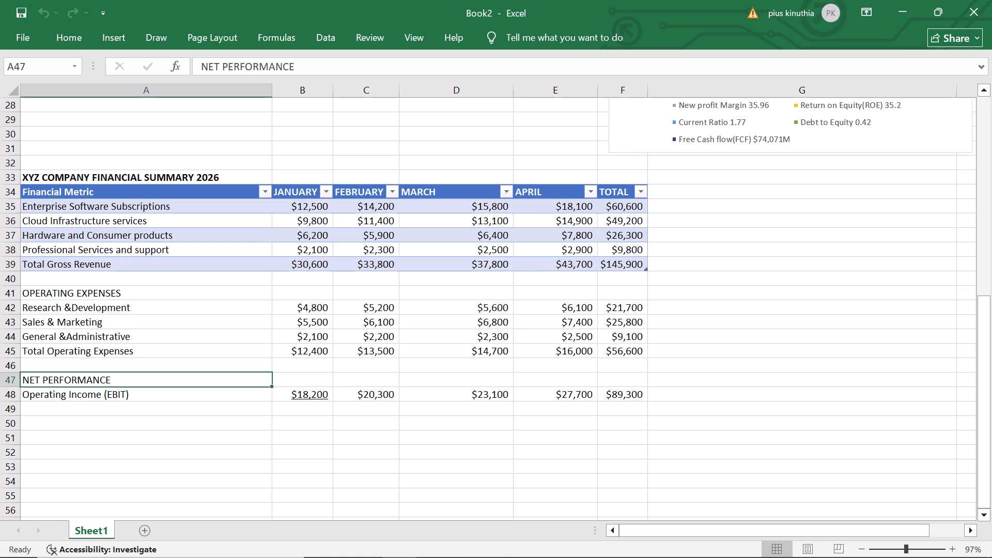
pyautogui.moveTo(24, 379); pyautogui.dragTo(300, 405)
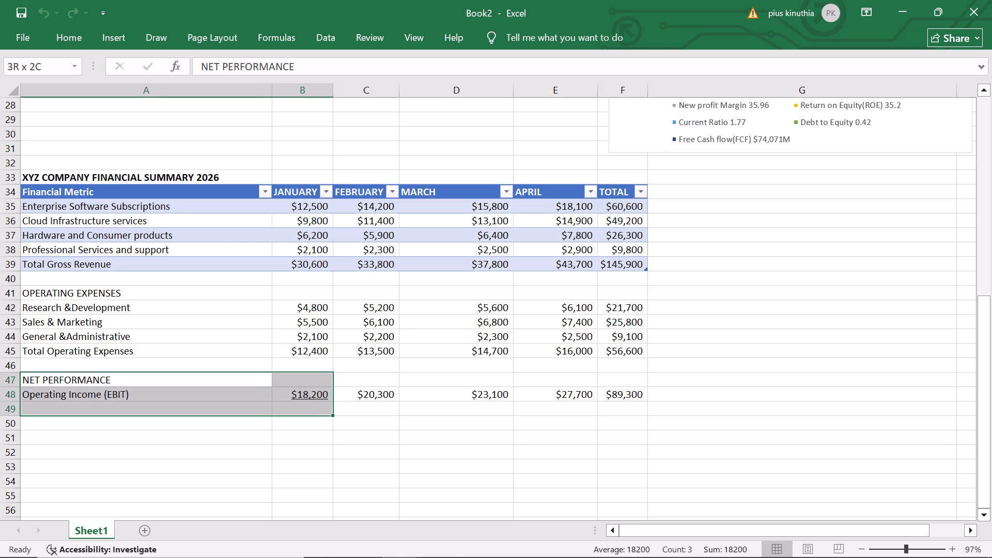
pyautogui.moveTo(300, 405); pyautogui.dragTo(513, 415)
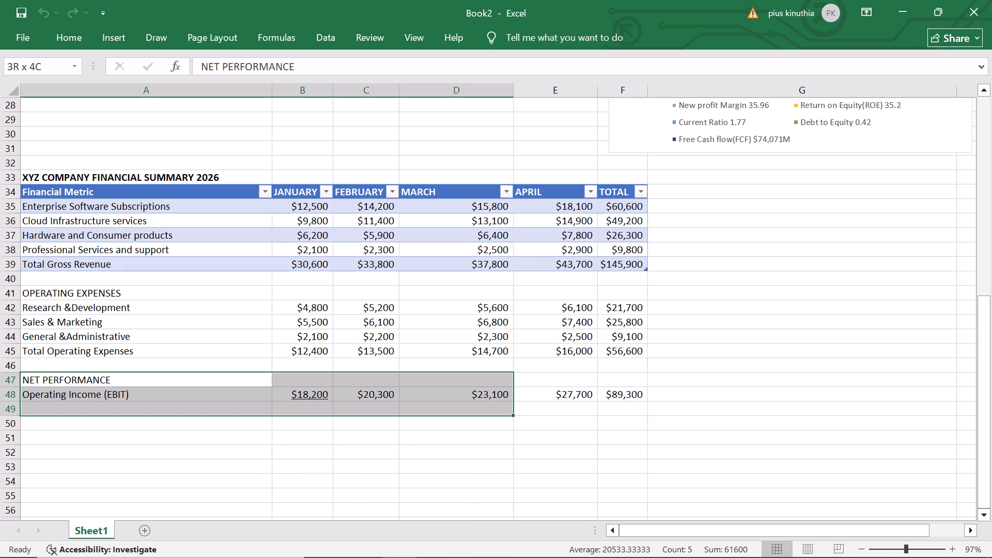
pyautogui.moveTo(513, 415); pyautogui.dragTo(612, 413)
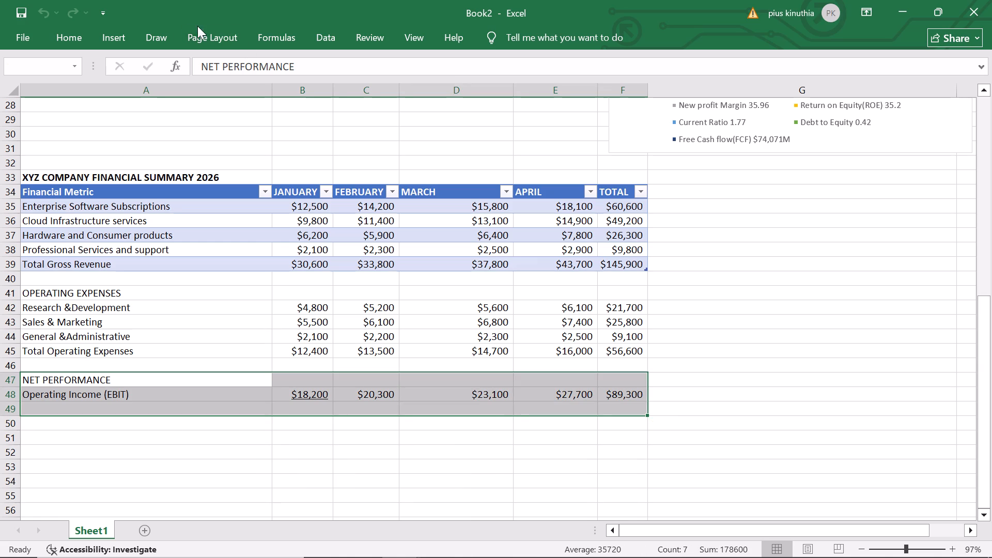
pyautogui.click(112, 38)
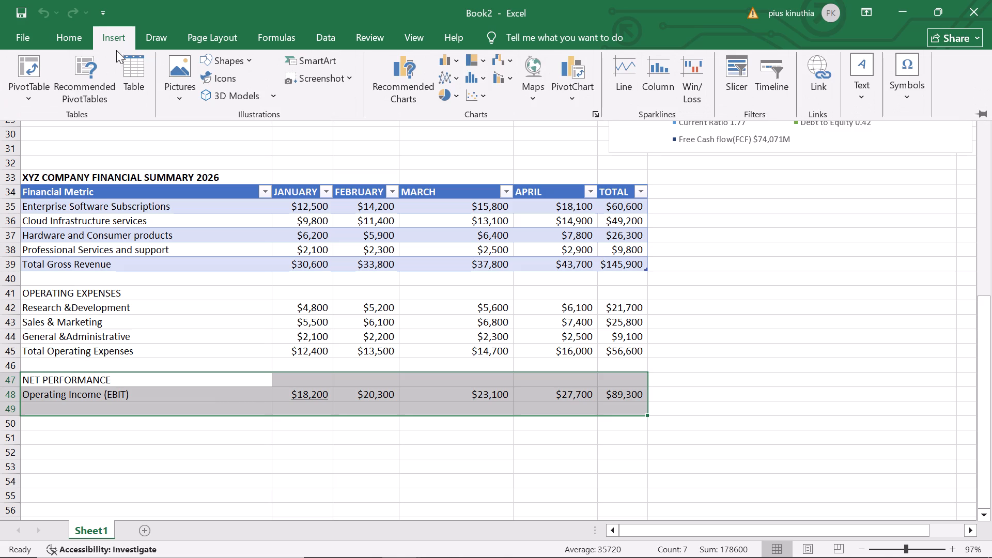
pyautogui.click(134, 68)
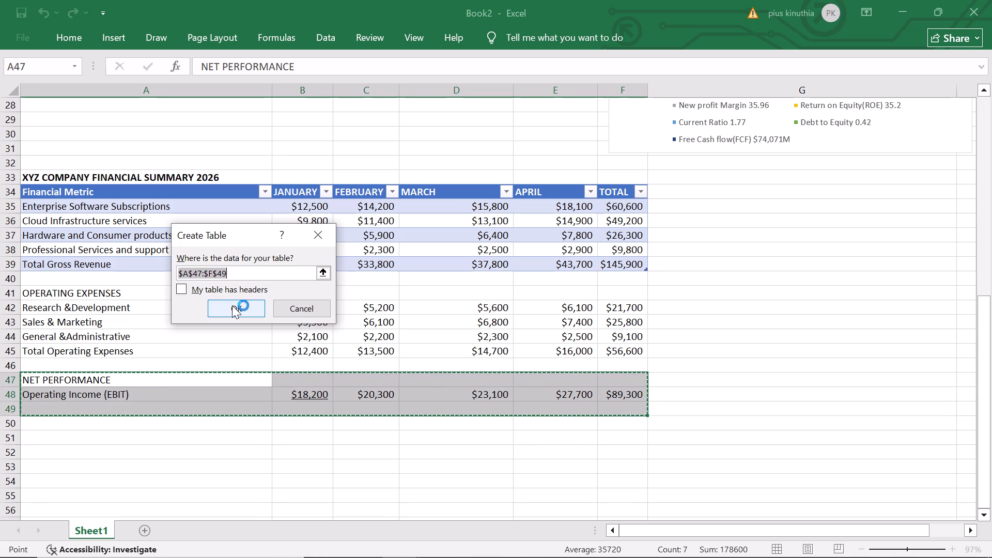
pyautogui.click(232, 305)
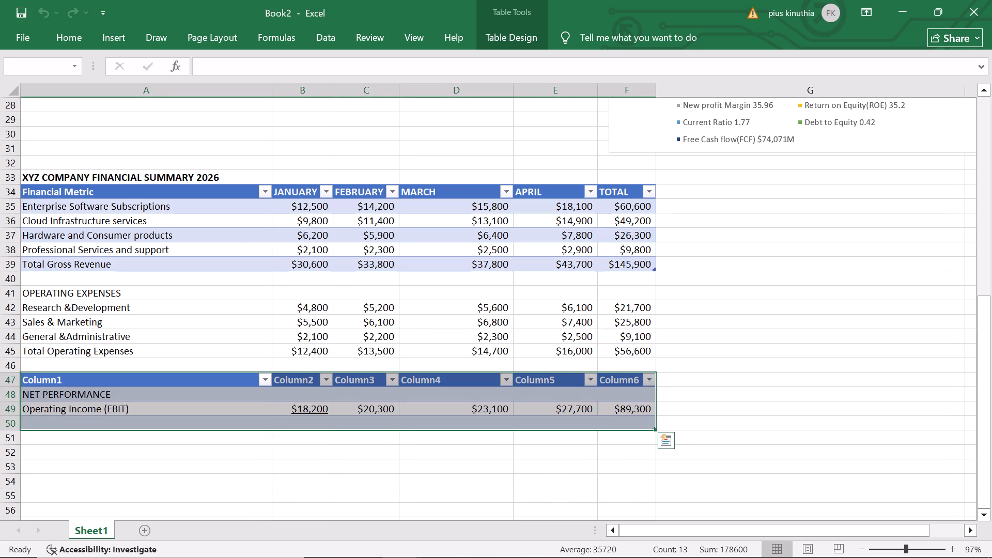
pyautogui.click(392, 457)
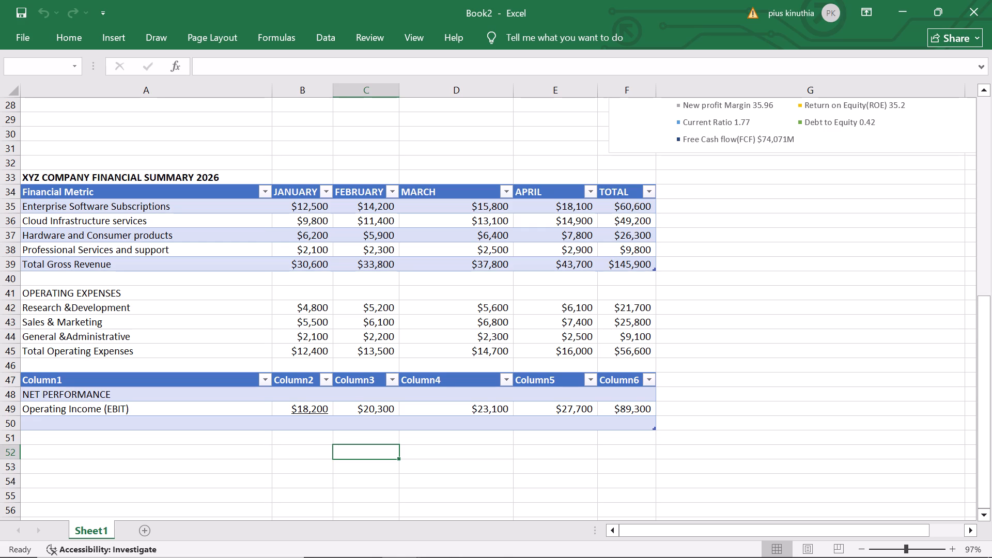
# Convert the OPERATING EXPENSES block A41:F45 into a table, leaving the option for existing headers off.
pyautogui.moveTo(23, 294); pyautogui.dragTo(194, 347)
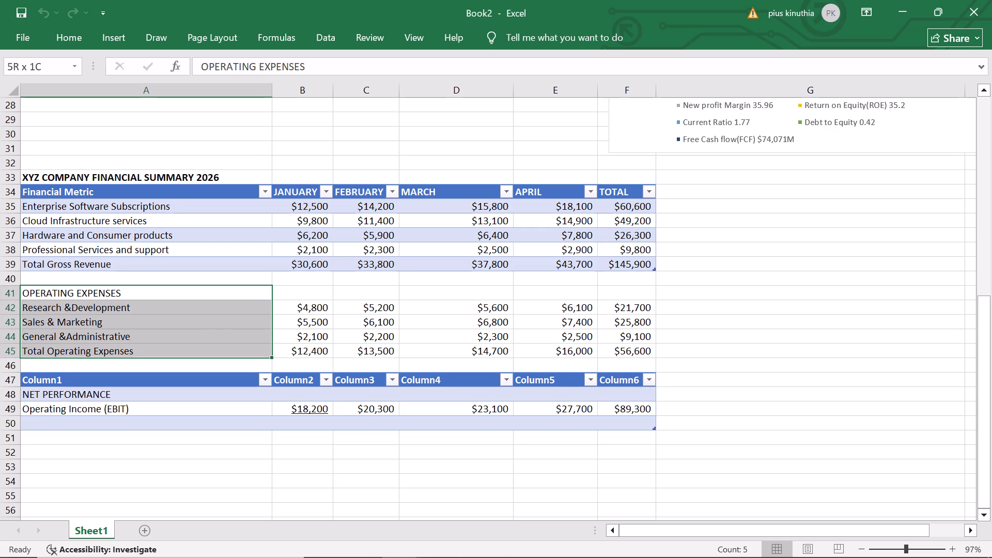
pyautogui.moveTo(194, 347); pyautogui.dragTo(415, 351)
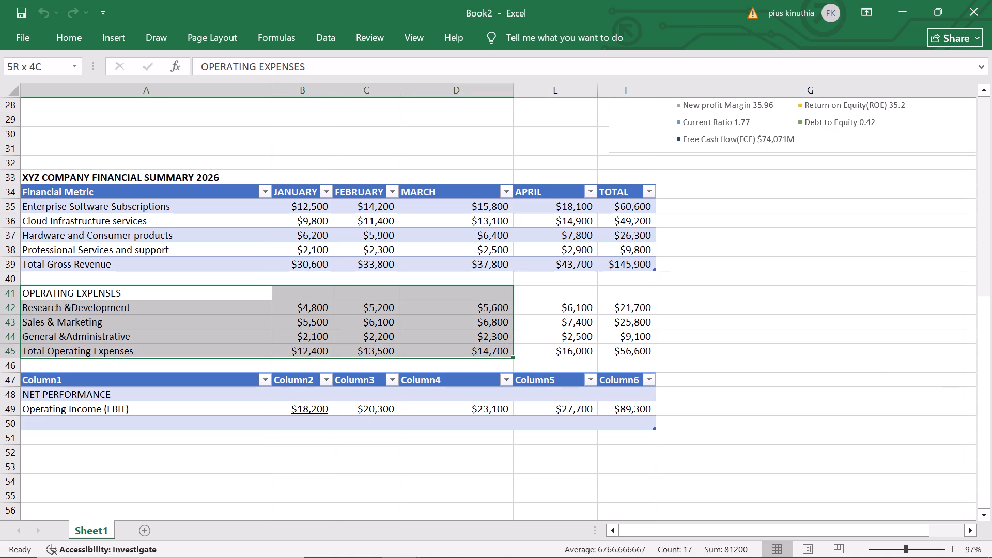
pyautogui.moveTo(415, 351); pyautogui.dragTo(575, 356)
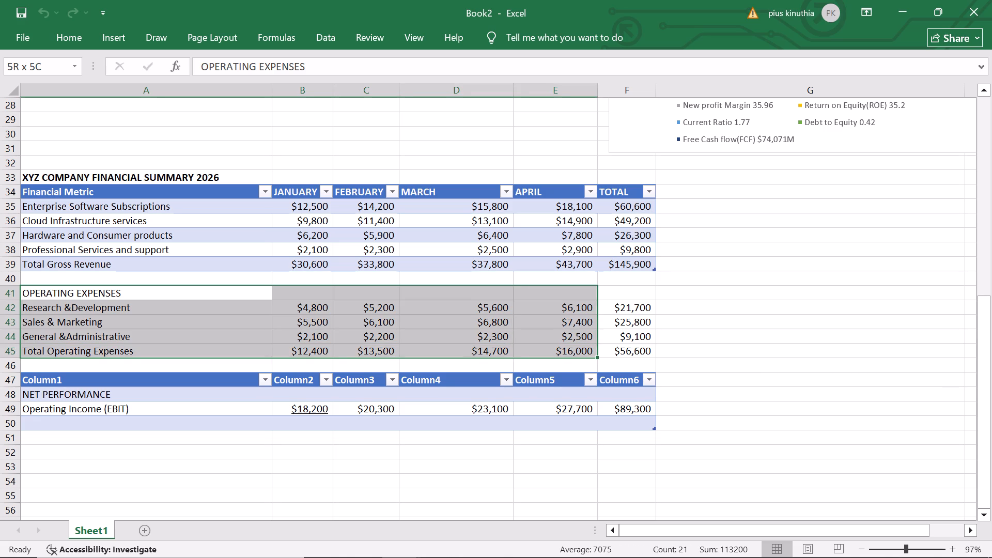
pyautogui.moveTo(575, 356); pyautogui.dragTo(623, 358)
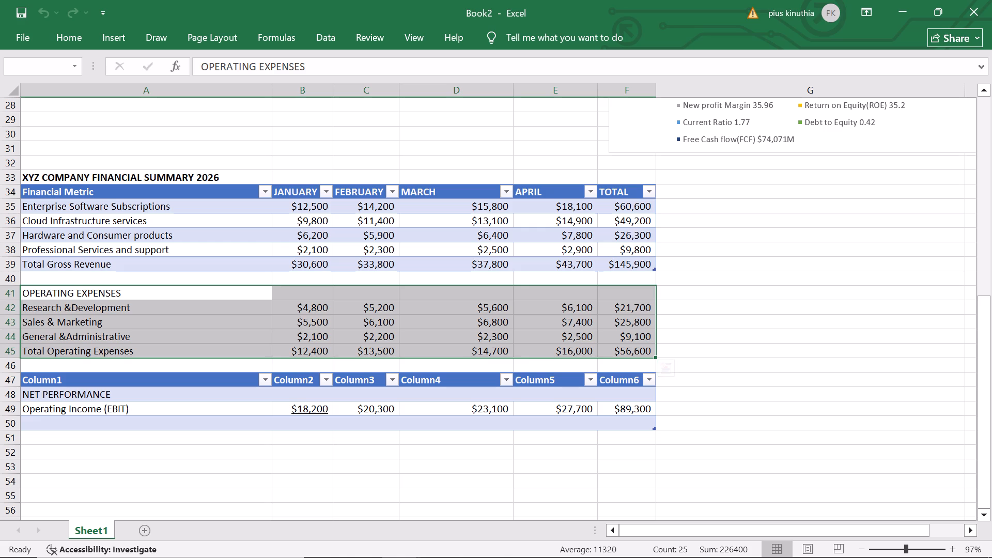
pyautogui.click(119, 43)
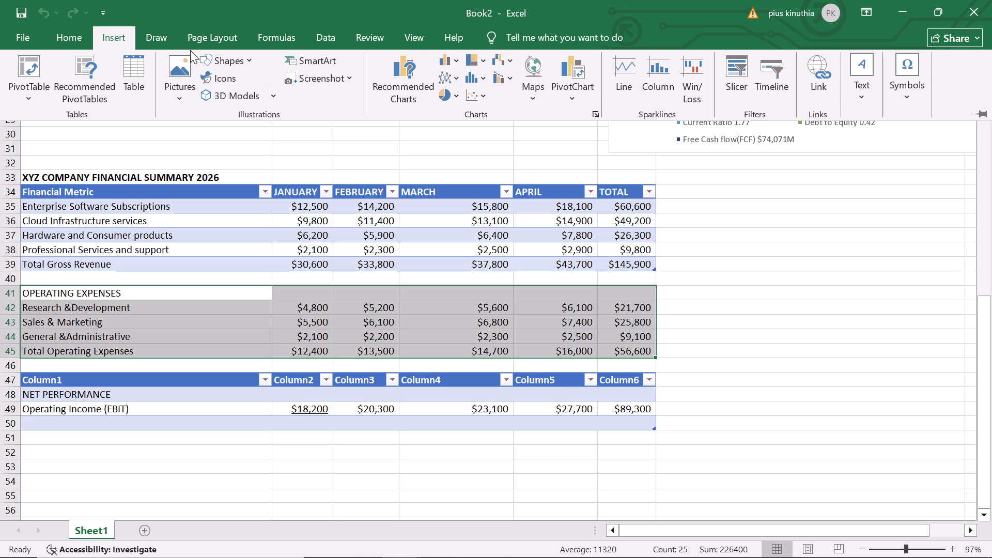
pyautogui.click(138, 64)
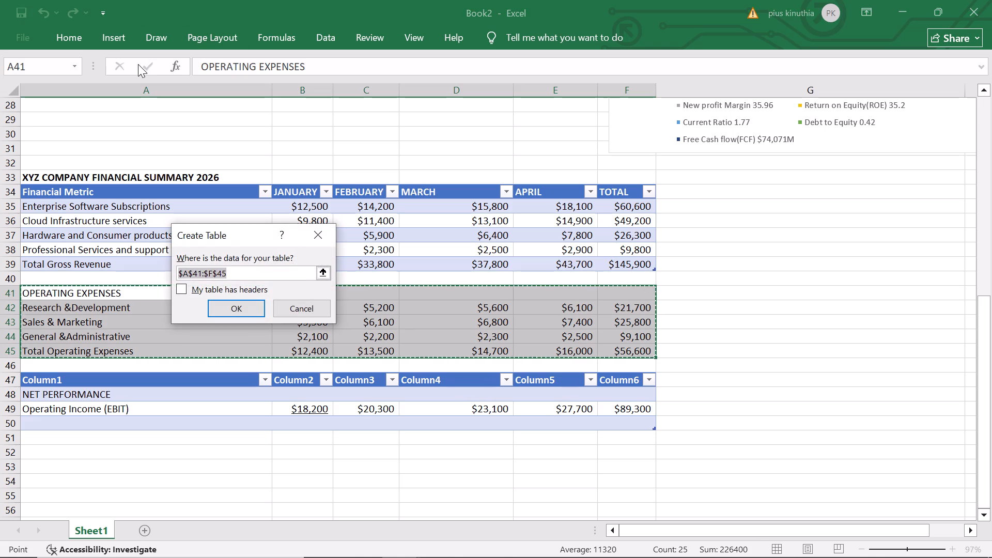
pyautogui.click(248, 304)
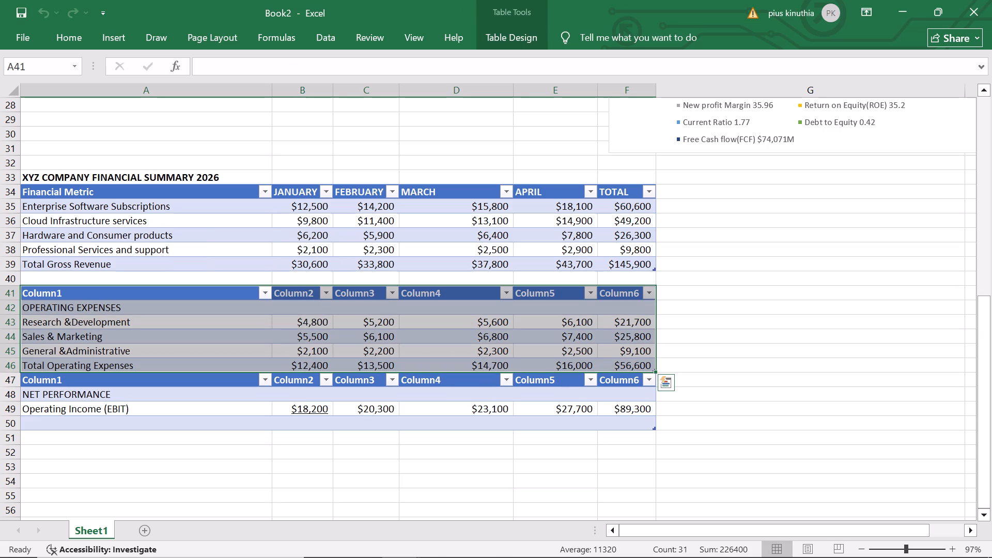
pyautogui.click(698, 335)
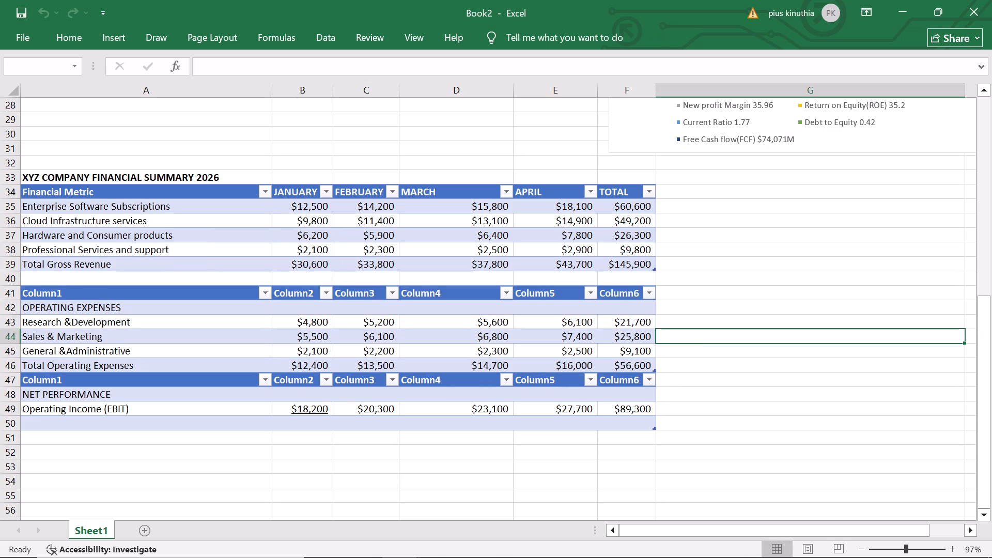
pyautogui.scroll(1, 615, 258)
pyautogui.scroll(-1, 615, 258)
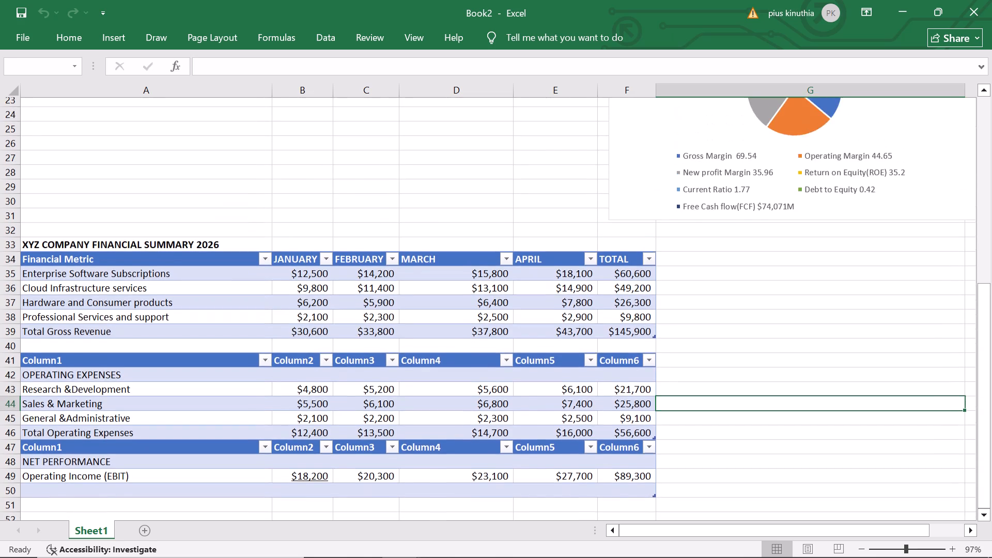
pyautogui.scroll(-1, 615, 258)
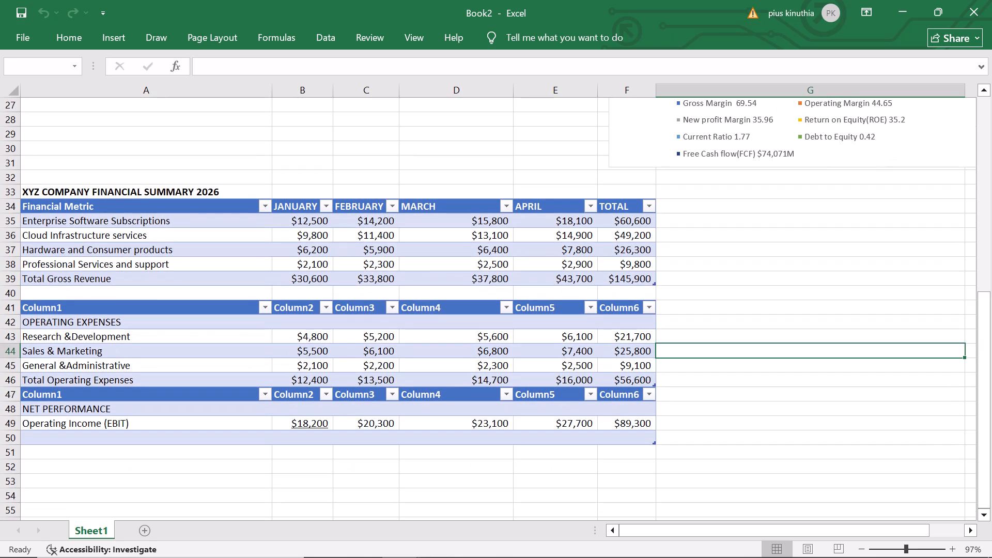
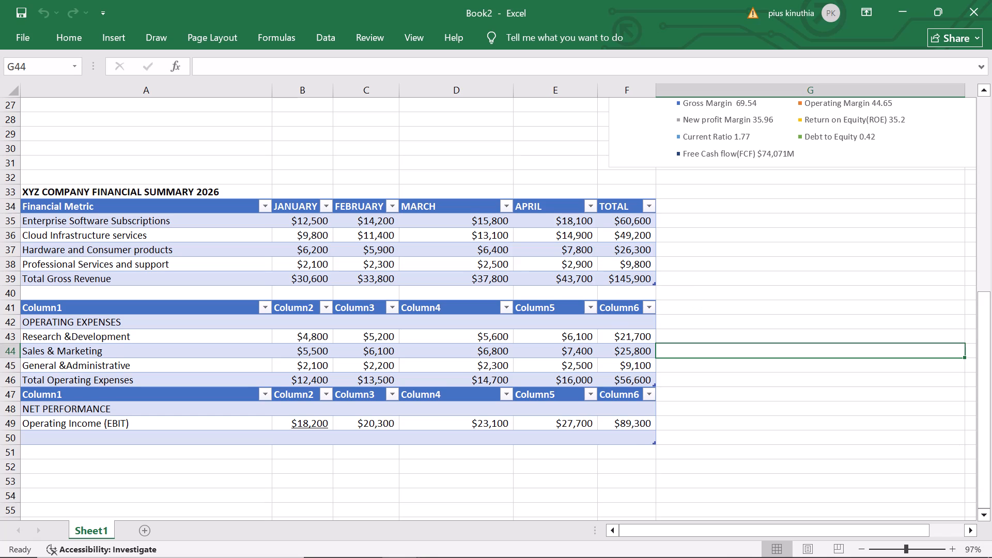
# Review the sheet from the financial ratios table and FY2025 pie chart through the revenue, operating expenses and net performance tables.
pyautogui.scroll(3, 696, 304)
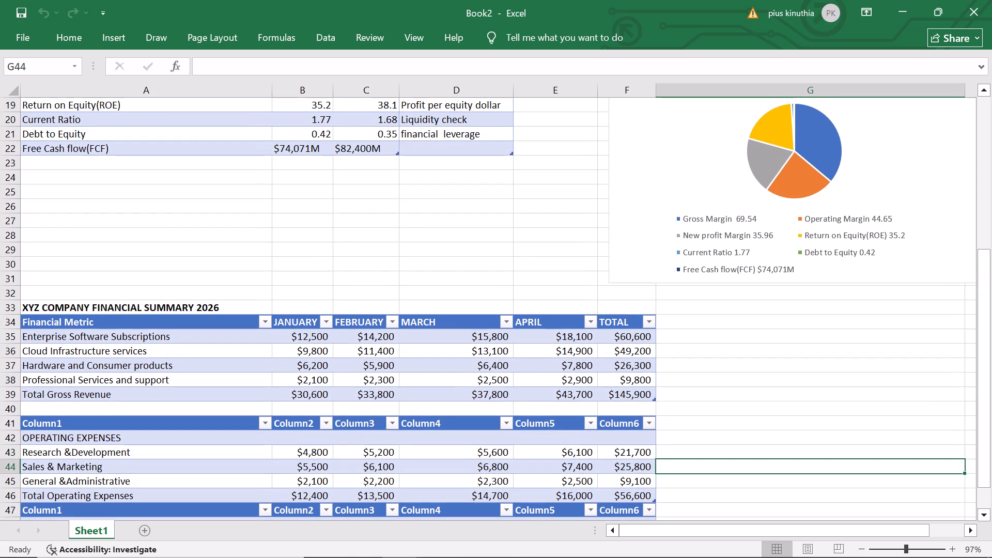
pyautogui.scroll(2, 696, 304)
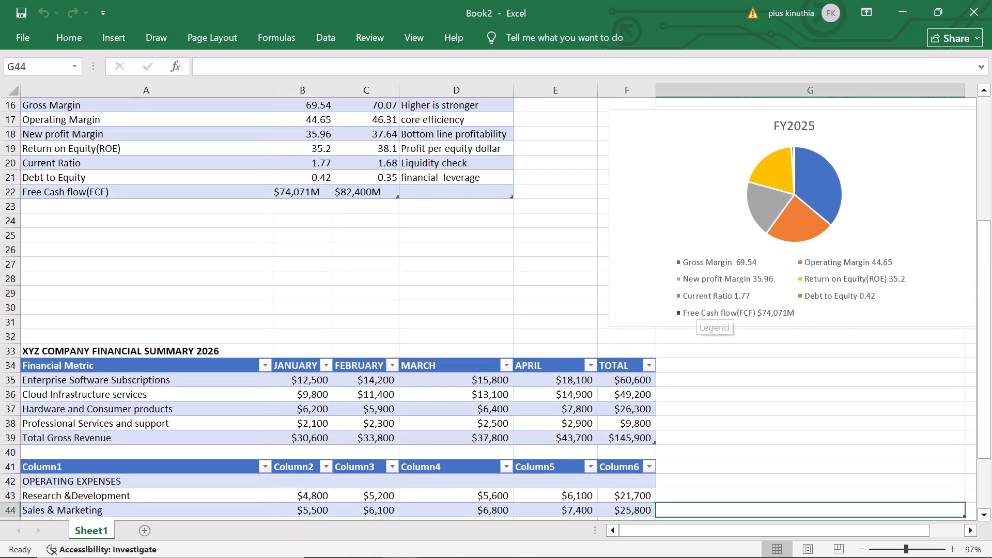
pyautogui.scroll(1, 696, 304)
pyautogui.scroll(-2, 696, 304)
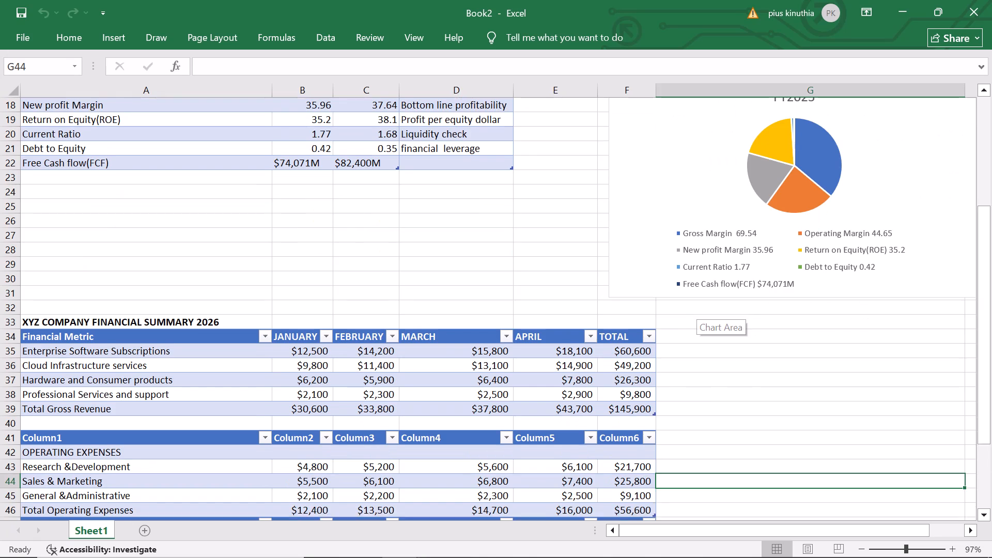
pyautogui.scroll(-3, 696, 304)
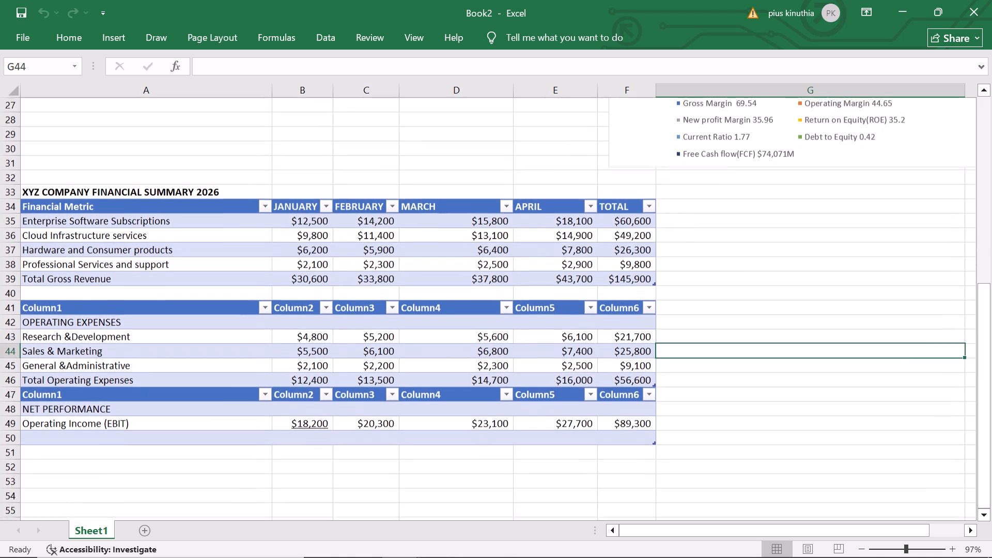
pyautogui.scroll(1, 396, 241)
pyautogui.scroll(-1, 396, 241)
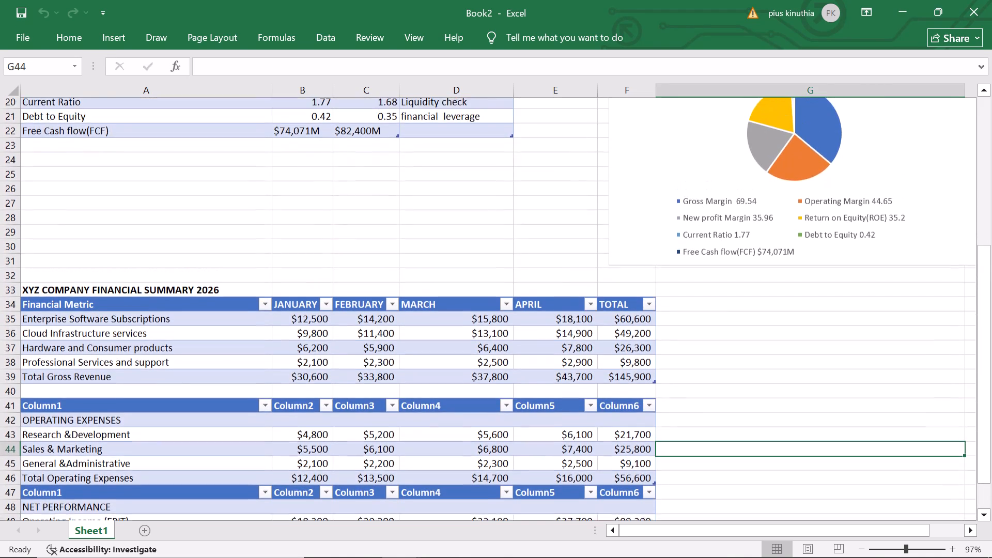
pyautogui.scroll(-1, 396, 241)
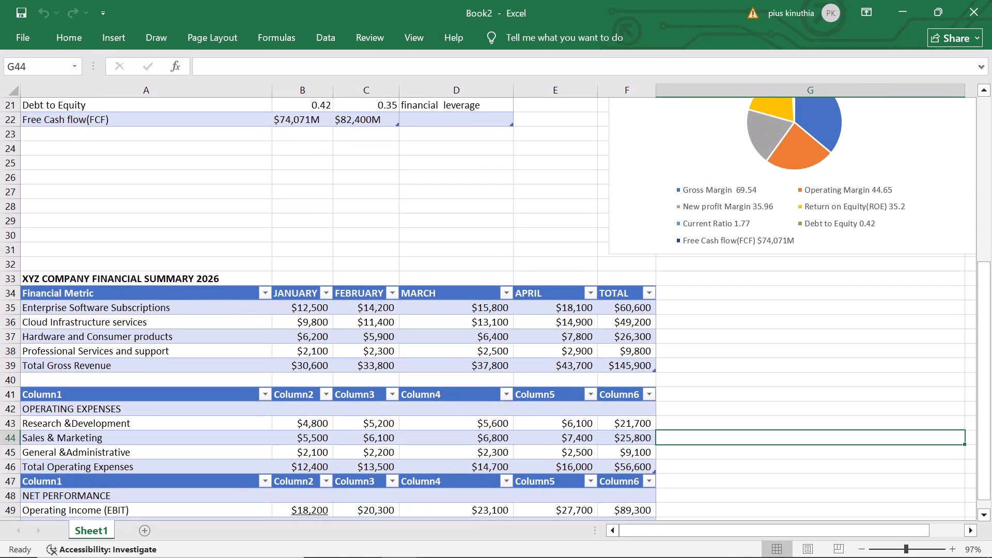